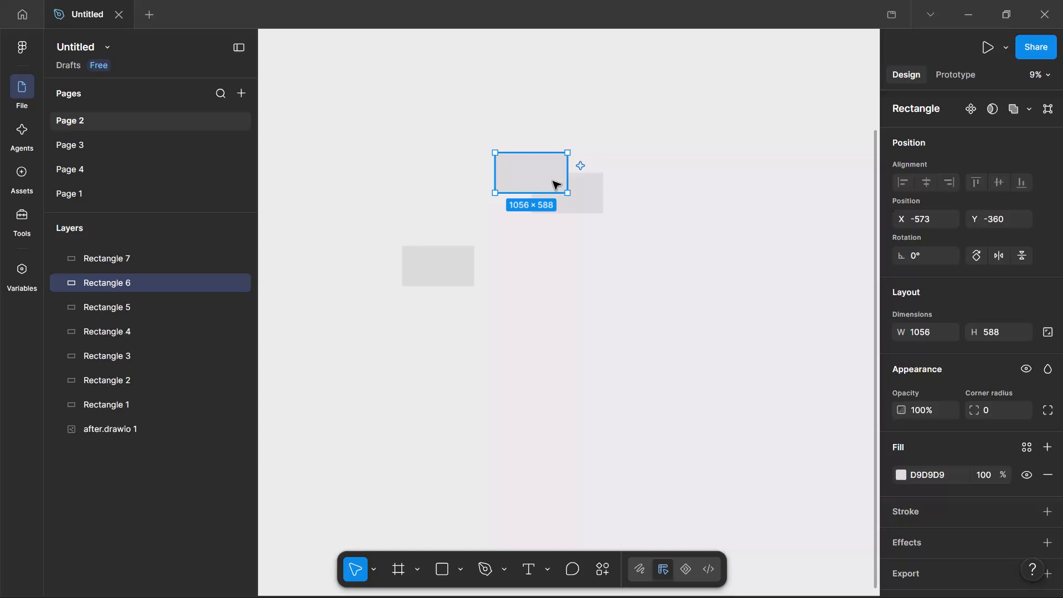
# Resize the selected rectangle to about 1584 × 449 and move it above the others, to about X -309, Y -1327.
pyautogui.moveTo(567, 192); pyautogui.dragTo(626, 185)
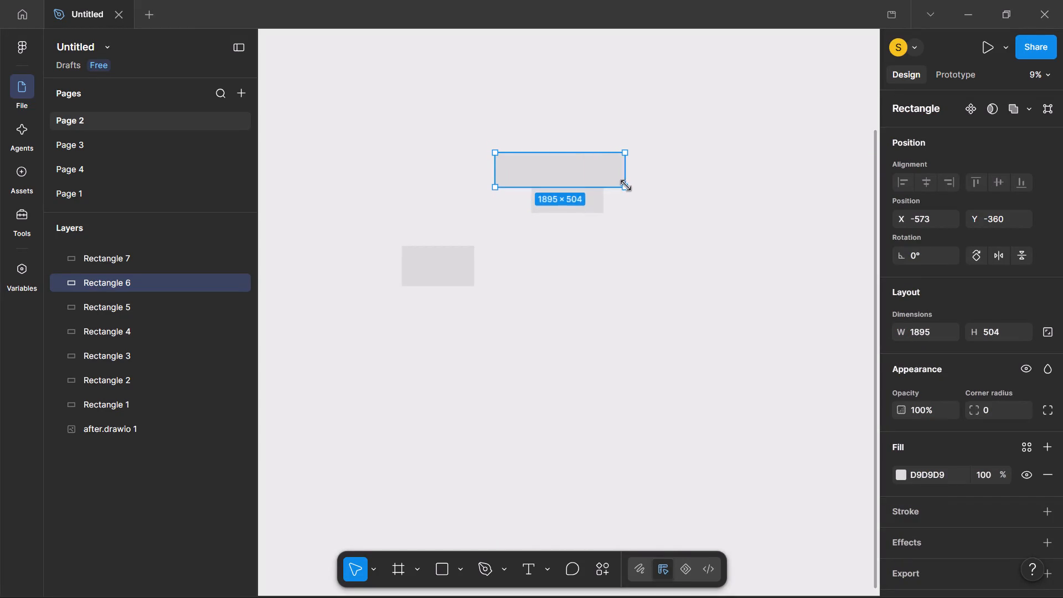
pyautogui.moveTo(626, 185); pyautogui.dragTo(604, 183)
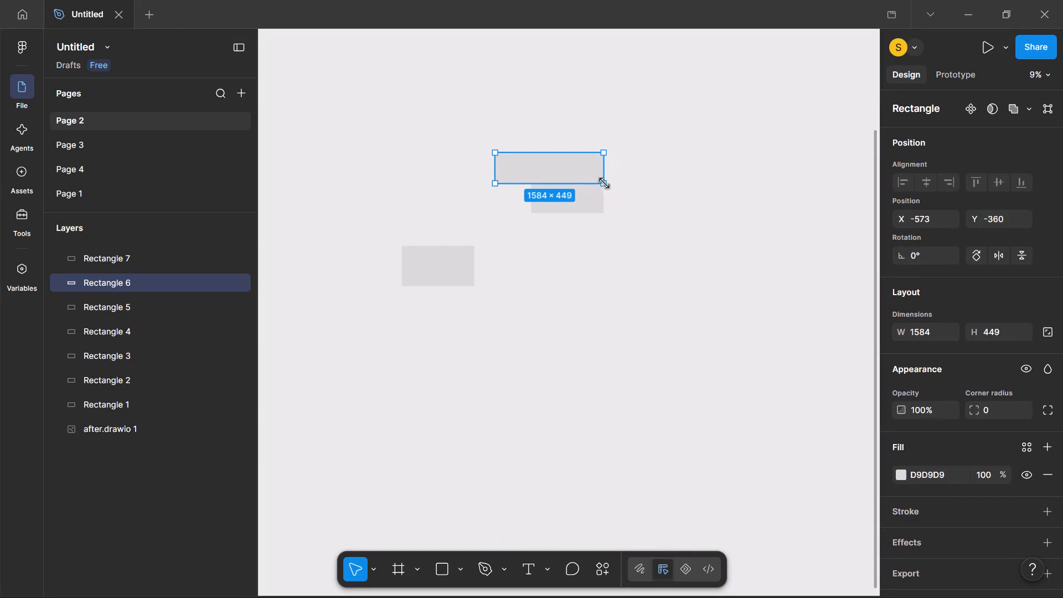
pyautogui.moveTo(572, 173); pyautogui.dragTo(589, 107)
# Delete all the 1056 × 588 rectangles, both the stacked ones and the separate one, keeping the wide rectangle.
pyautogui.click(584, 188)
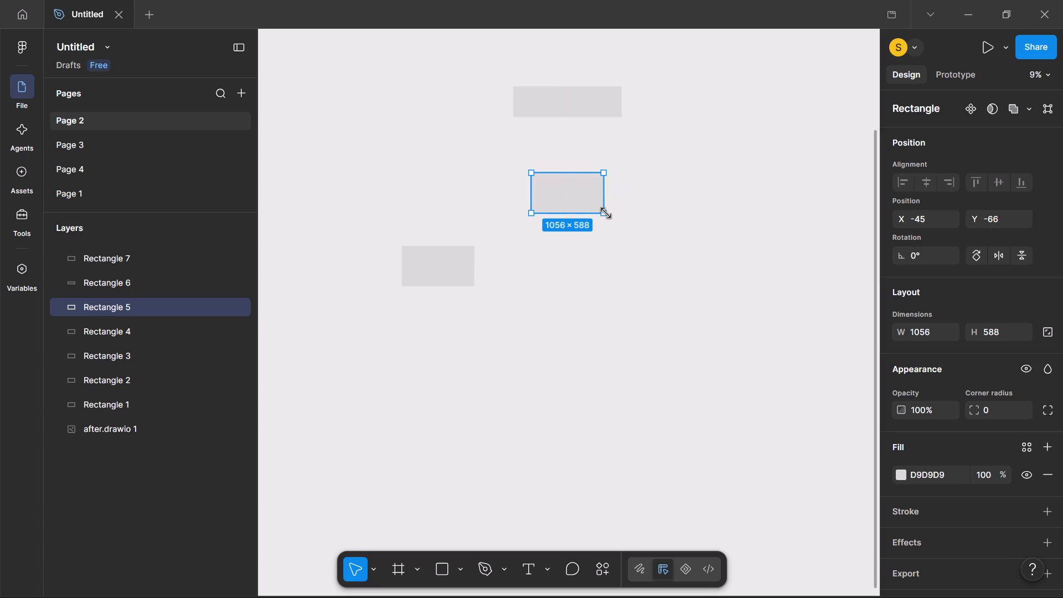
pyautogui.click(561, 188)
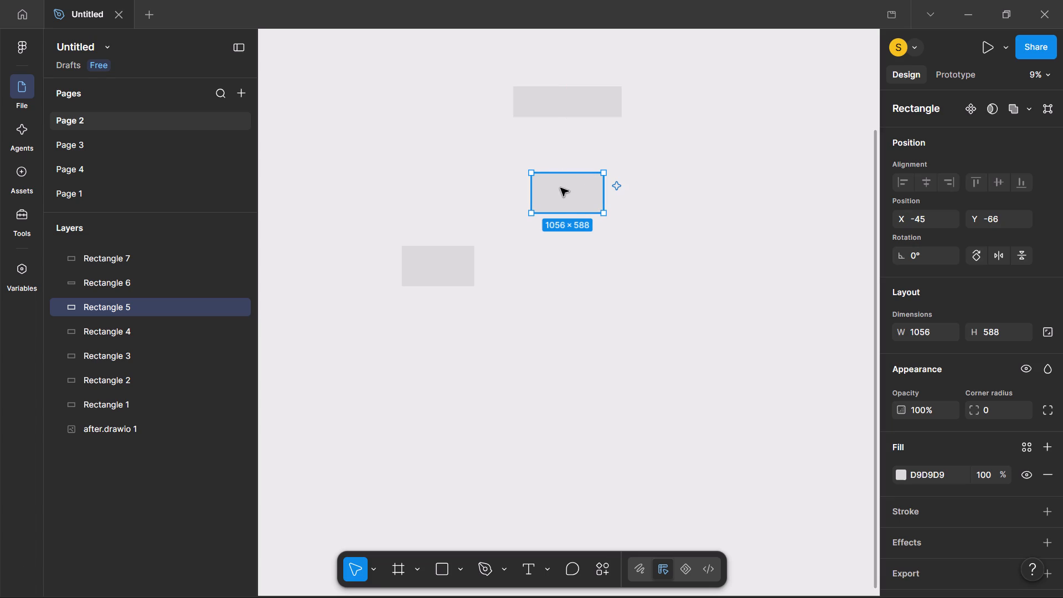
pyautogui.press('Delete')
pyautogui.press('Delete')
pyautogui.press('Delete')
pyautogui.press('Delete')
pyautogui.press('Delete')
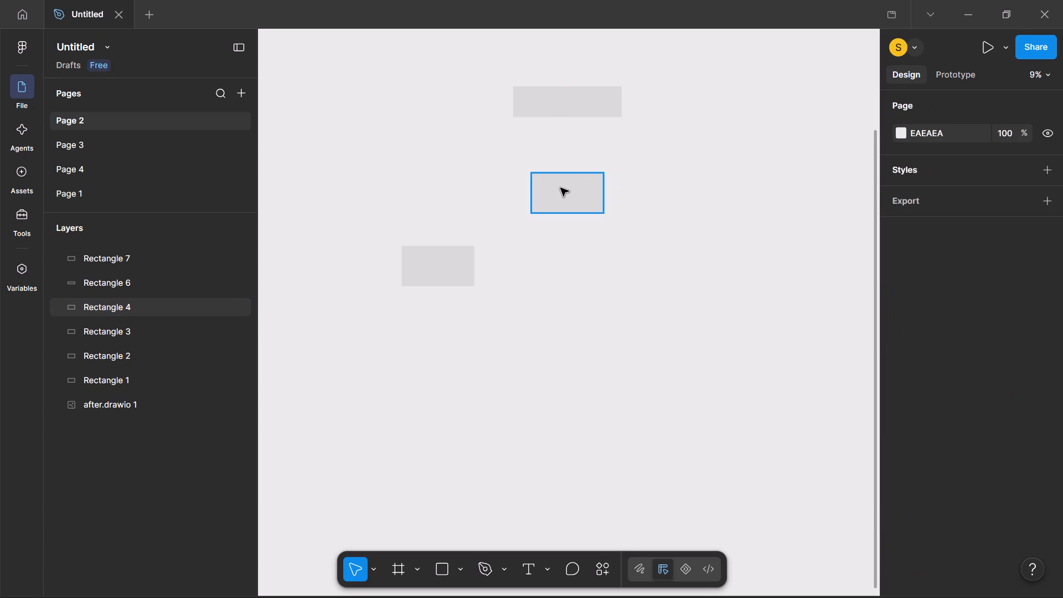
pyautogui.press('Delete')
pyautogui.click(561, 188)
pyautogui.press('Delete')
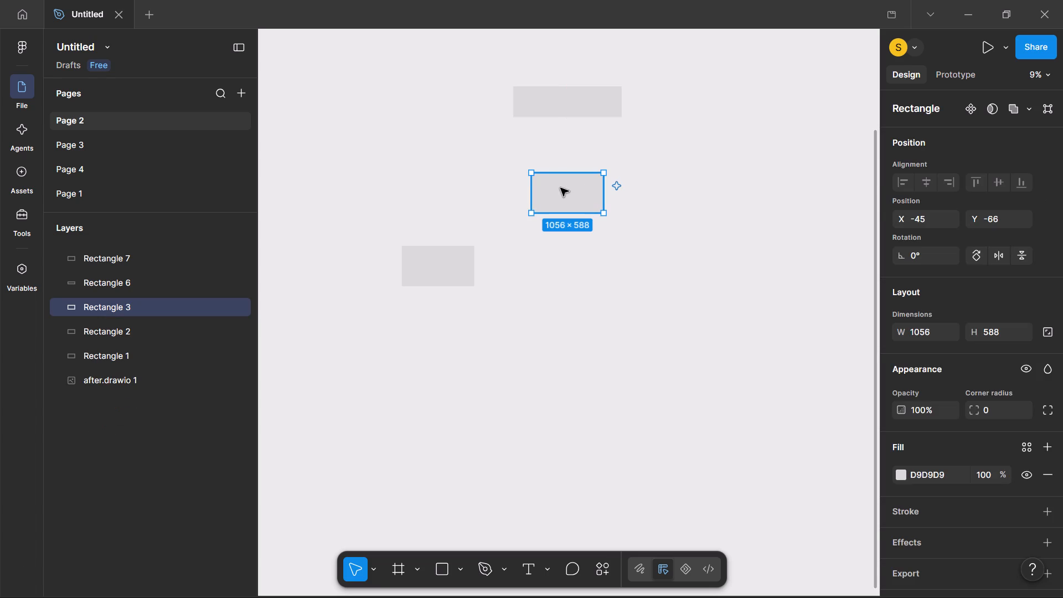
pyautogui.click(561, 188)
pyautogui.press('Delete')
pyautogui.press('Delete')
pyautogui.click(561, 188)
pyautogui.press('Delete')
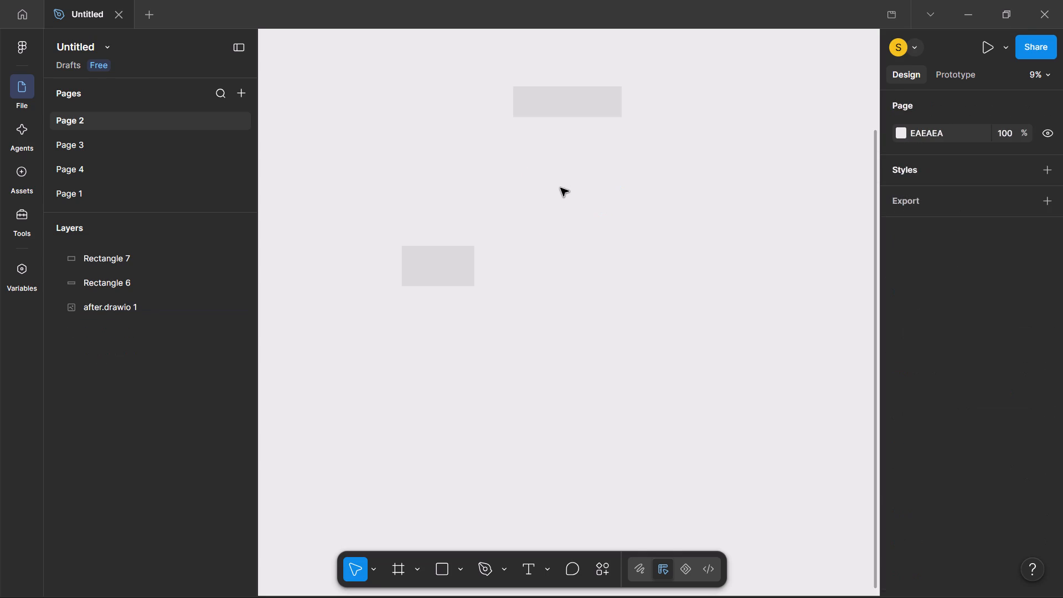
pyautogui.click(410, 270)
pyautogui.press('Delete')
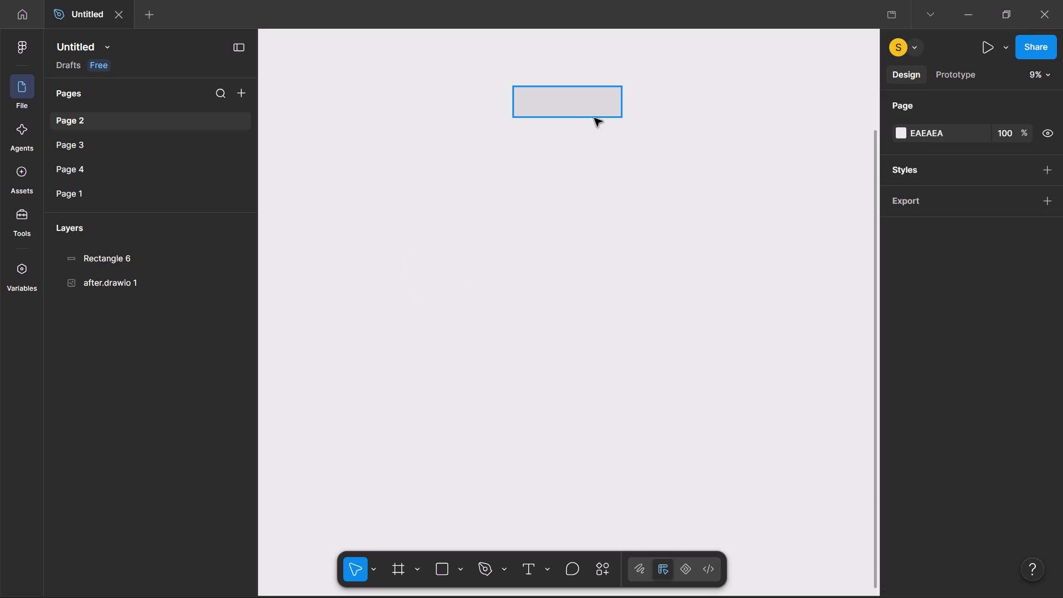
# Make ten copies of the 1584 × 449 rectangle in place, stacked on the original.
pyautogui.click(580, 106)
pyautogui.hotkey('ctrl', 'c')
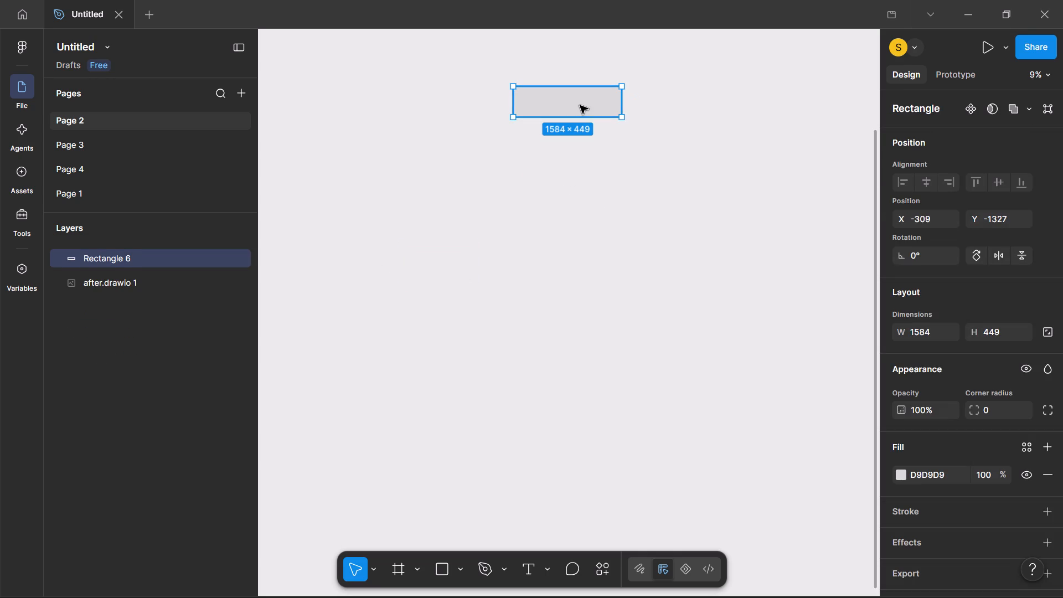
pyautogui.hotkey('ctrl', 'v')
pyautogui.hotkey('ctrl', 'c')
pyautogui.hotkey('ctrl', 'v')
pyautogui.hotkey('ctrl', 'c')
pyautogui.hotkey('ctrl', 'v')
pyautogui.hotkey('ctrl', 'c')
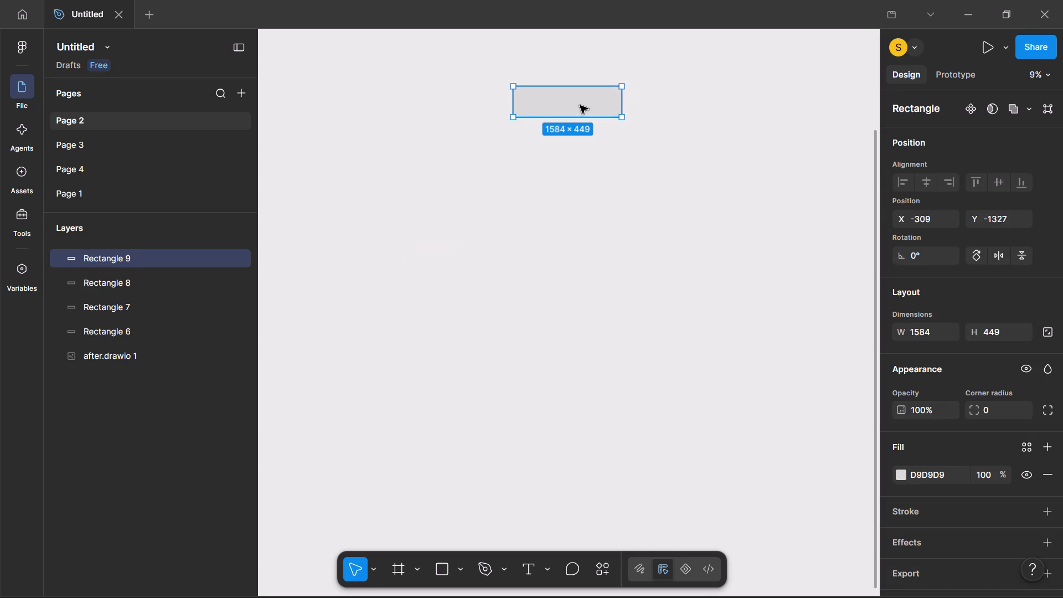
pyautogui.hotkey('ctrl', 'v')
pyautogui.hotkey('ctrl', 'c')
pyautogui.hotkey('ctrl', 'v')
pyautogui.hotkey('ctrl', 'c')
pyautogui.hotkey('ctrl', 'v')
pyautogui.hotkey('ctrl', 'c')
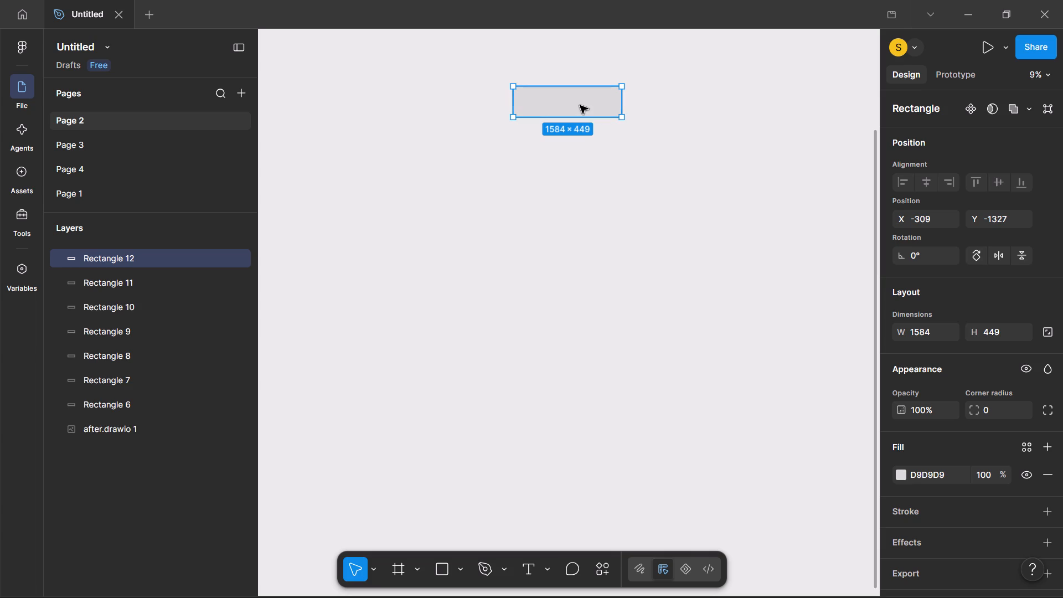
pyautogui.hotkey('ctrl', 'v')
pyautogui.hotkey('ctrl', 'c')
pyautogui.hotkey('ctrl', 'v')
pyautogui.hotkey('ctrl', 'c')
pyautogui.hotkey('ctrl', 'v')
pyautogui.hotkey('ctrl', 'c')
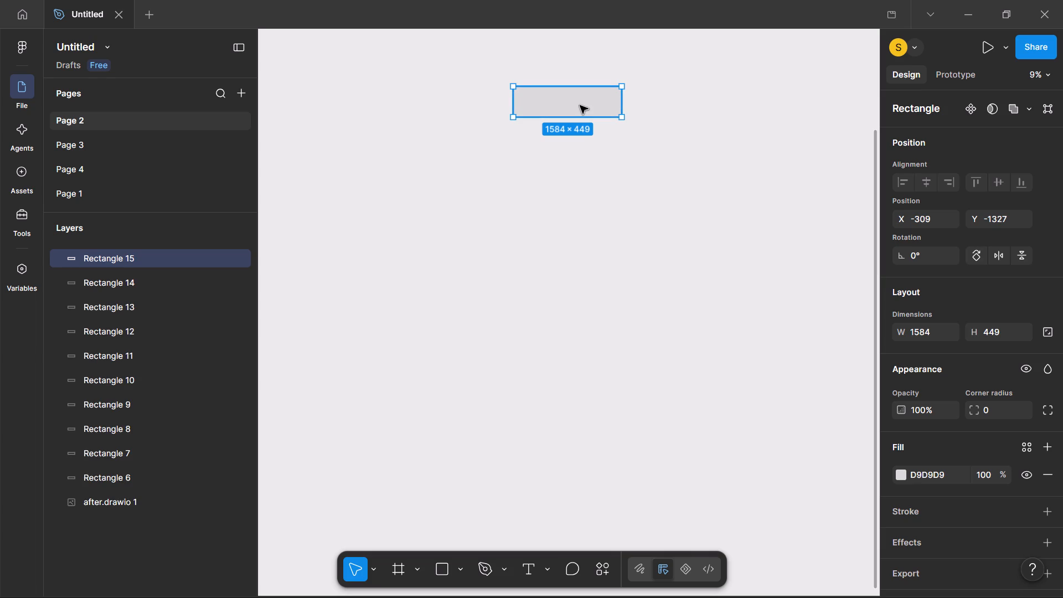
pyautogui.hotkey('ctrl', 'v')
# Move three of the stacked copies down into an evenly spaced column under the top rectangle, the lowest at about Y 740.
pyautogui.moveTo(580, 106); pyautogui.dragTo(578, 154)
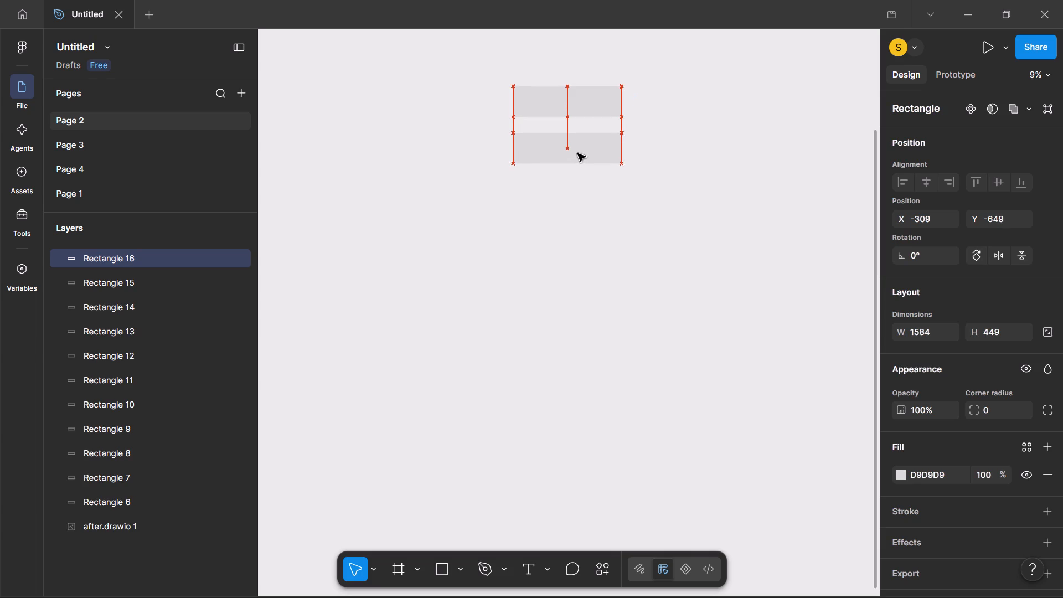
pyautogui.moveTo(578, 154); pyautogui.dragTo(582, 157)
pyautogui.click(582, 157)
pyautogui.moveTo(580, 105); pyautogui.dragTo(581, 160)
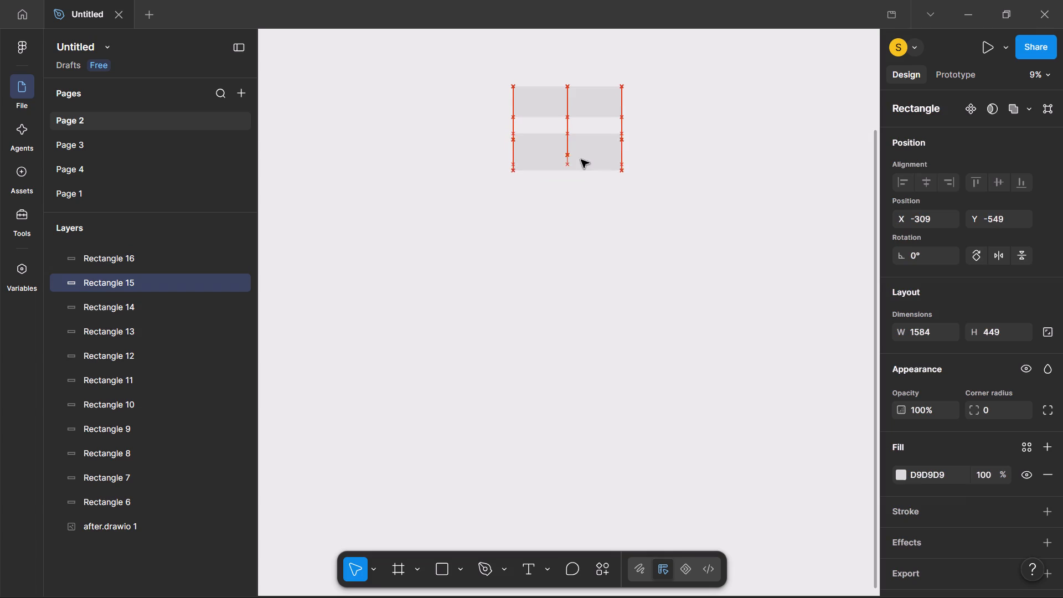
pyautogui.moveTo(581, 160); pyautogui.dragTo(581, 197)
pyautogui.moveTo(567, 101); pyautogui.dragTo(568, 221)
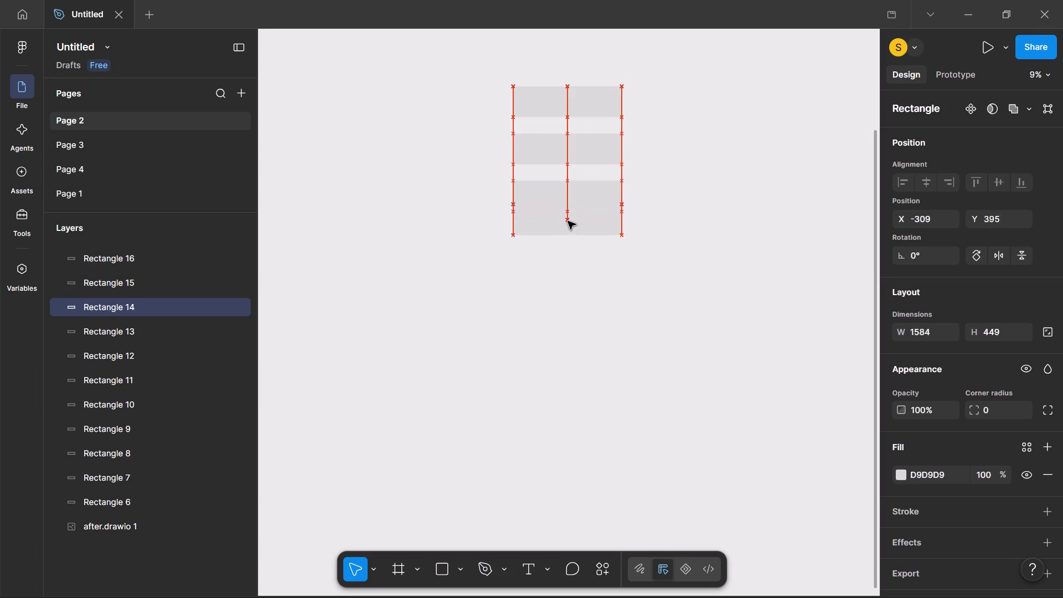
pyautogui.moveTo(568, 221); pyautogui.dragTo(569, 240)
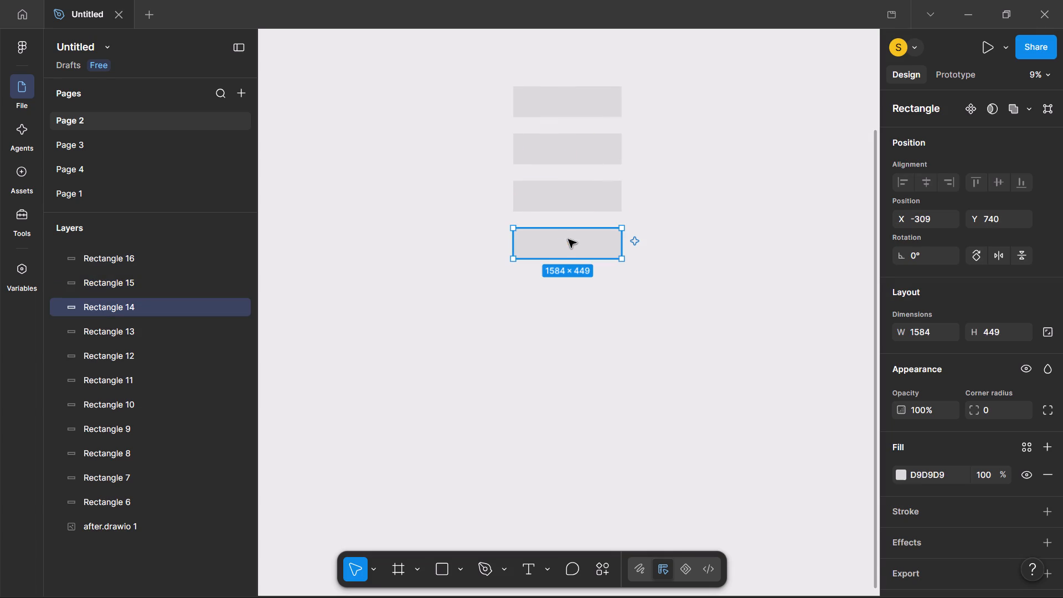
# Check the AJIO user flow reference and place two stacked copies beneath the column as a side-by-side row at about Y 1651.
pyautogui.moveTo(561, 102); pyautogui.dragTo(565, 293)
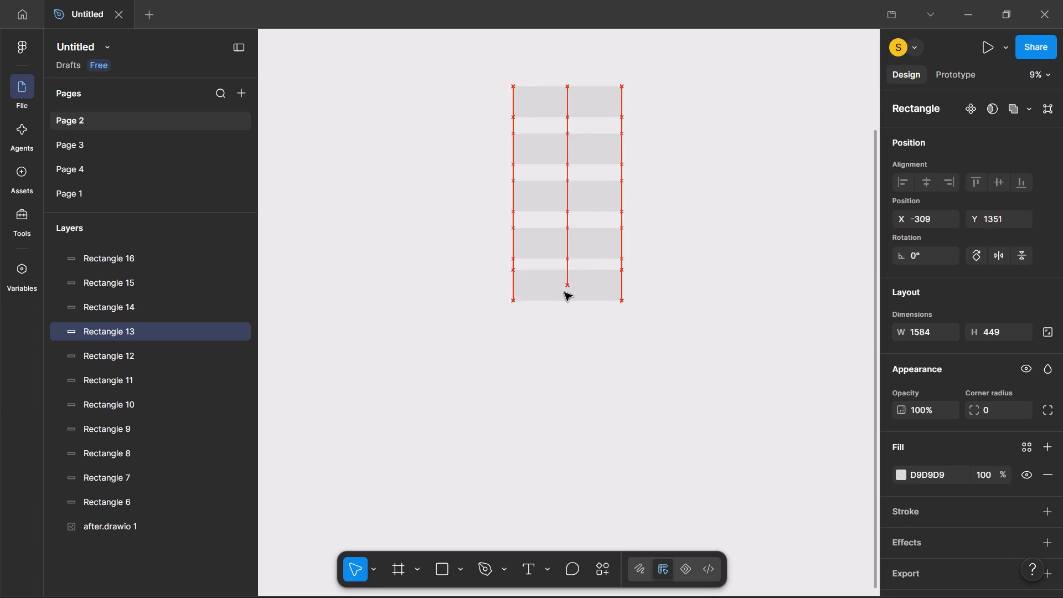
pyautogui.moveTo(565, 293); pyautogui.dragTo(394, 310)
pyautogui.click(545, 208)
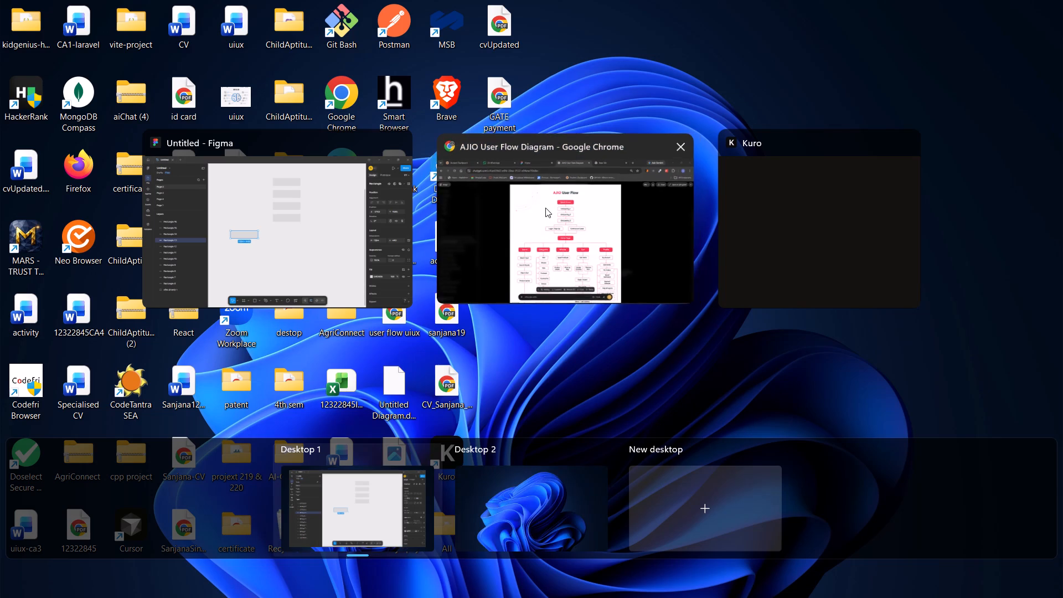
pyautogui.click(636, 195)
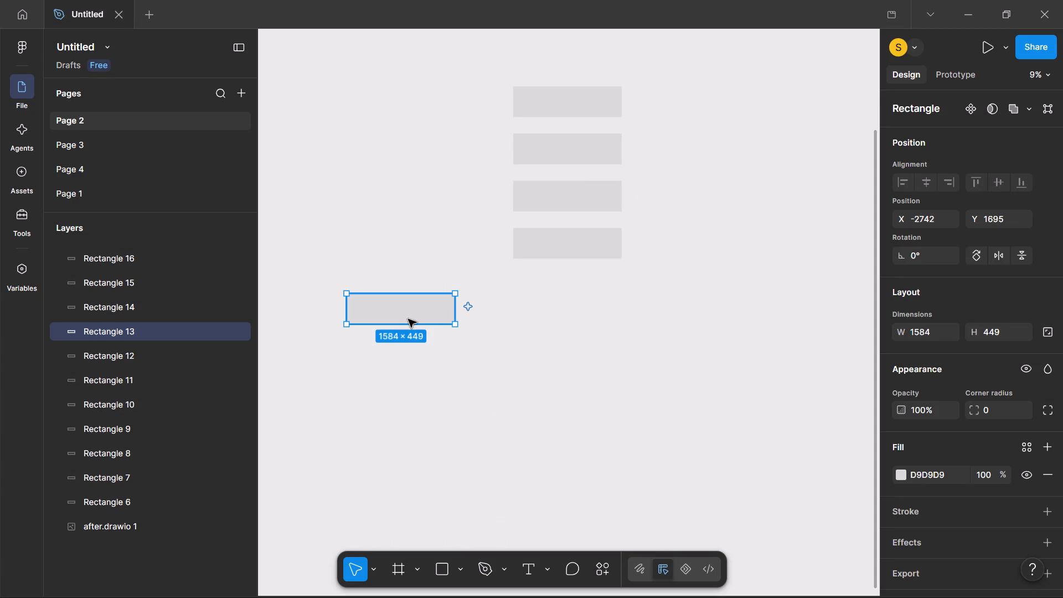
pyautogui.moveTo(409, 319); pyautogui.dragTo(463, 317)
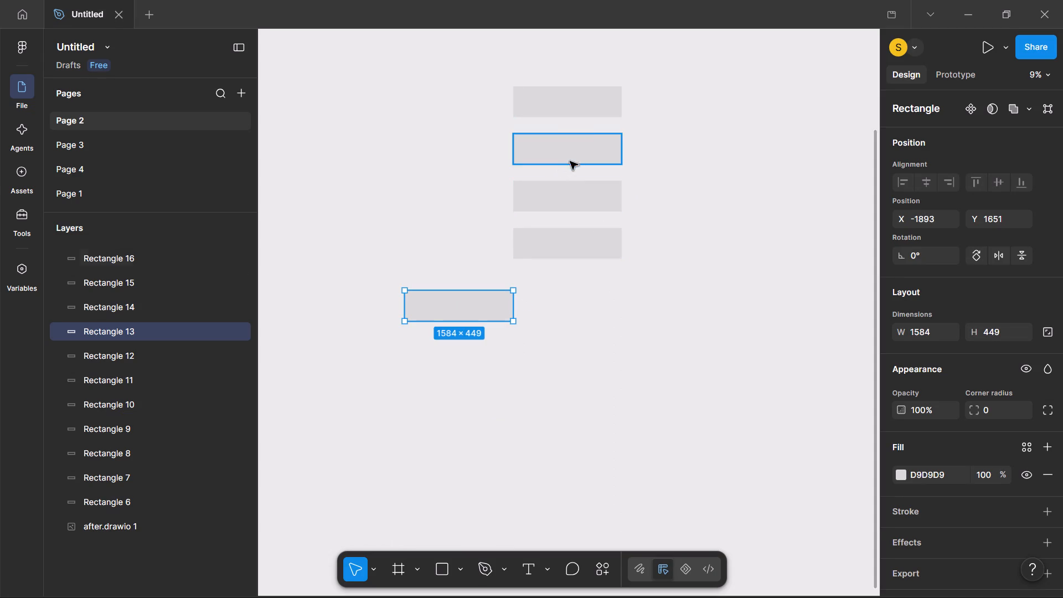
pyautogui.moveTo(568, 106); pyautogui.dragTo(672, 305)
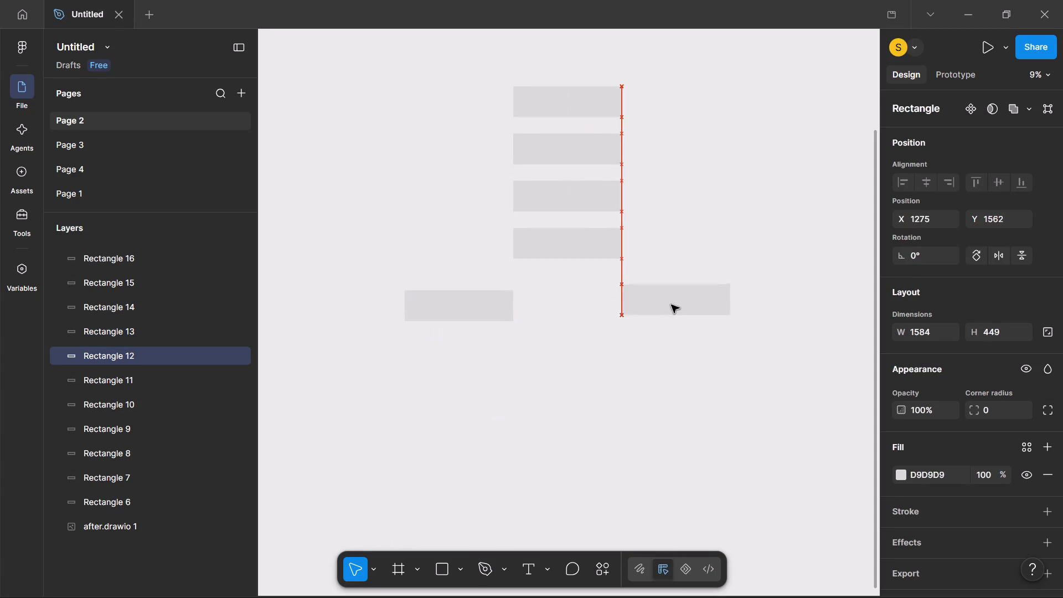
pyautogui.moveTo(672, 305); pyautogui.dragTo(674, 309)
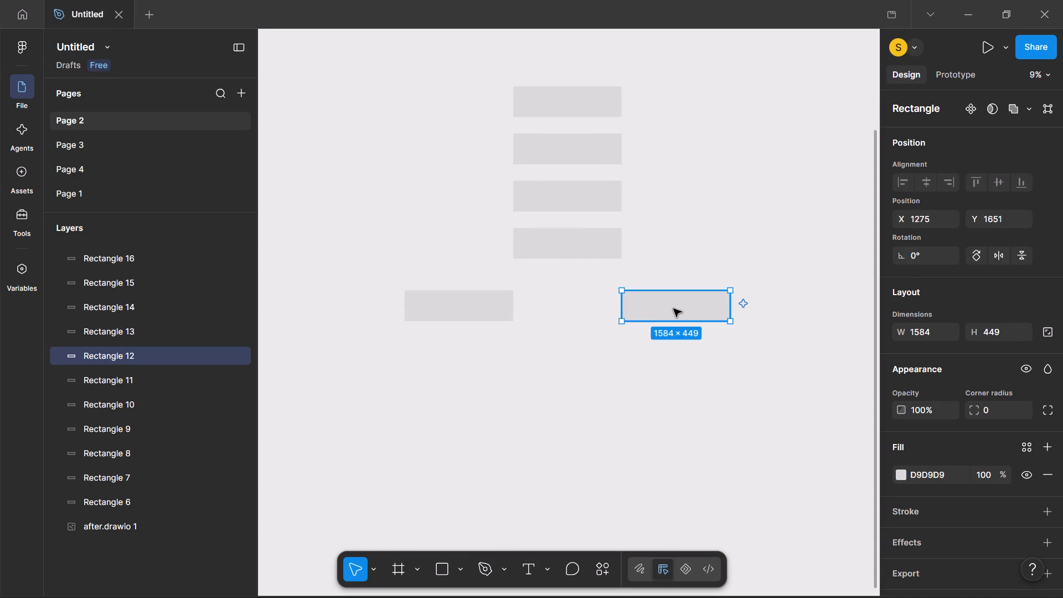
# Compare with the reference diagram and bring the two side-by-side rectangles closer together, with the second at about X 864.
pyautogui.hscroll(-1, 618, 320)
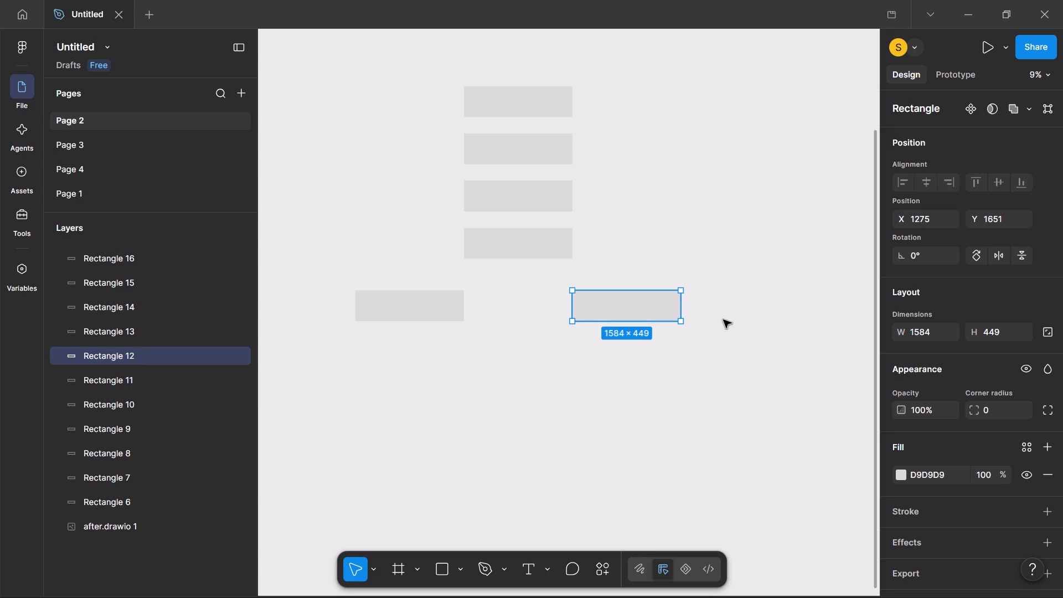
pyautogui.click(724, 320)
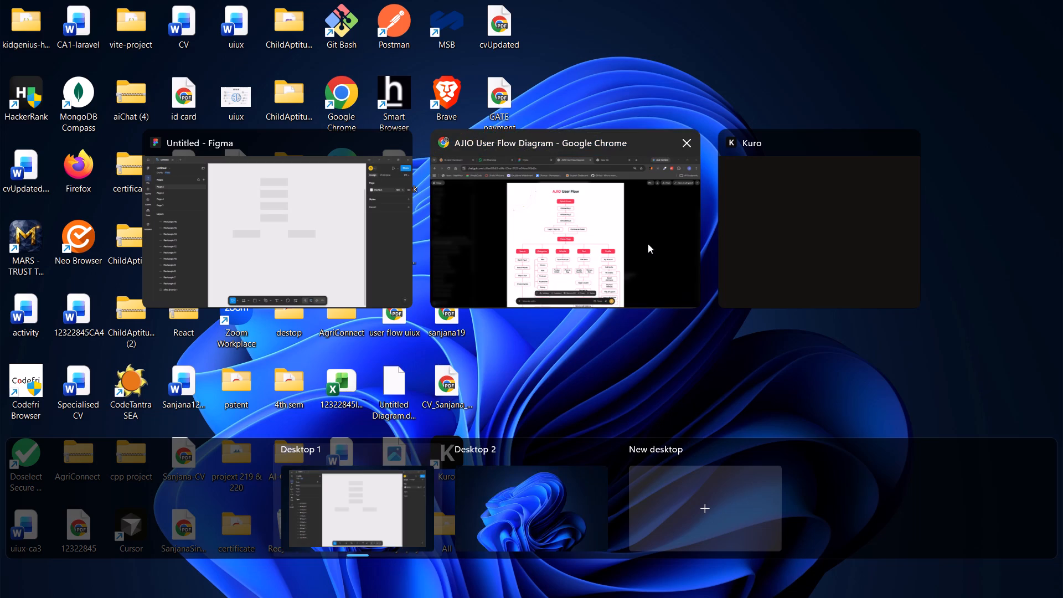
pyautogui.click(648, 244)
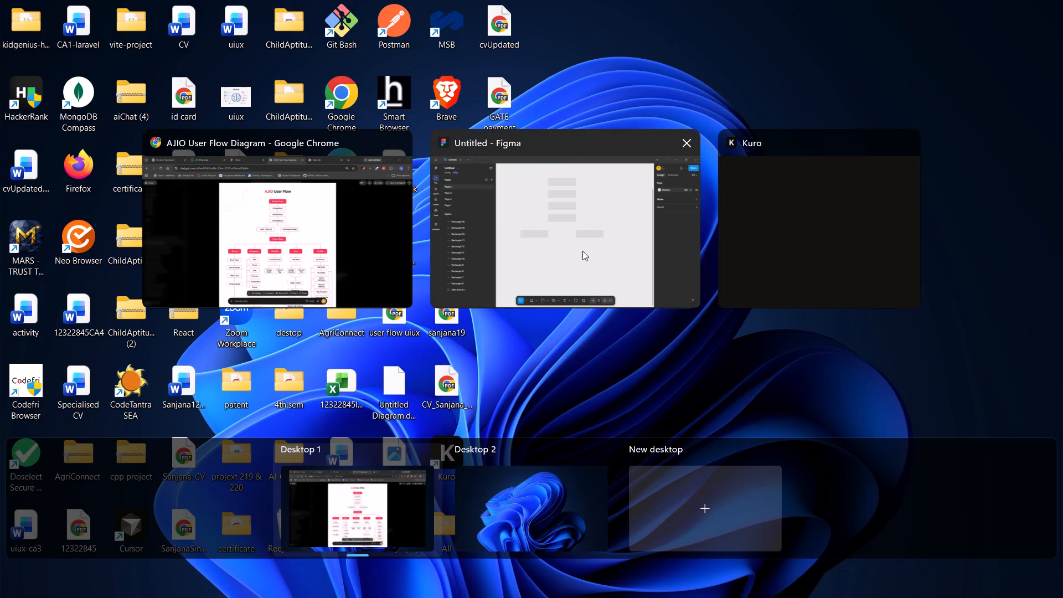
pyautogui.click(581, 241)
pyautogui.moveTo(427, 307); pyautogui.dragTo(456, 306)
pyautogui.moveTo(591, 304); pyautogui.dragTo(567, 303)
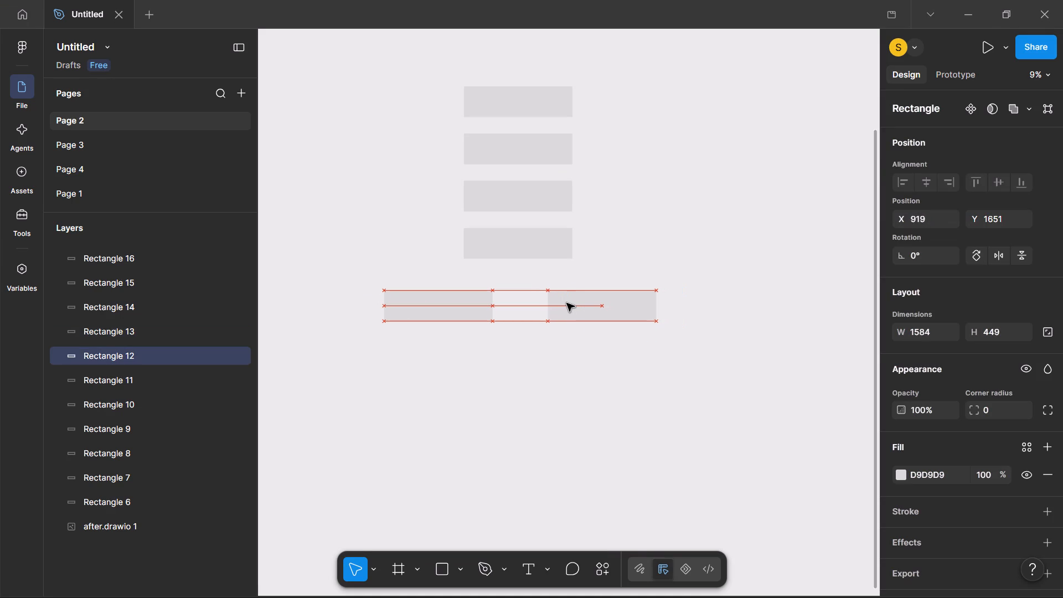
pyautogui.moveTo(567, 303); pyautogui.dragTo(513, 306)
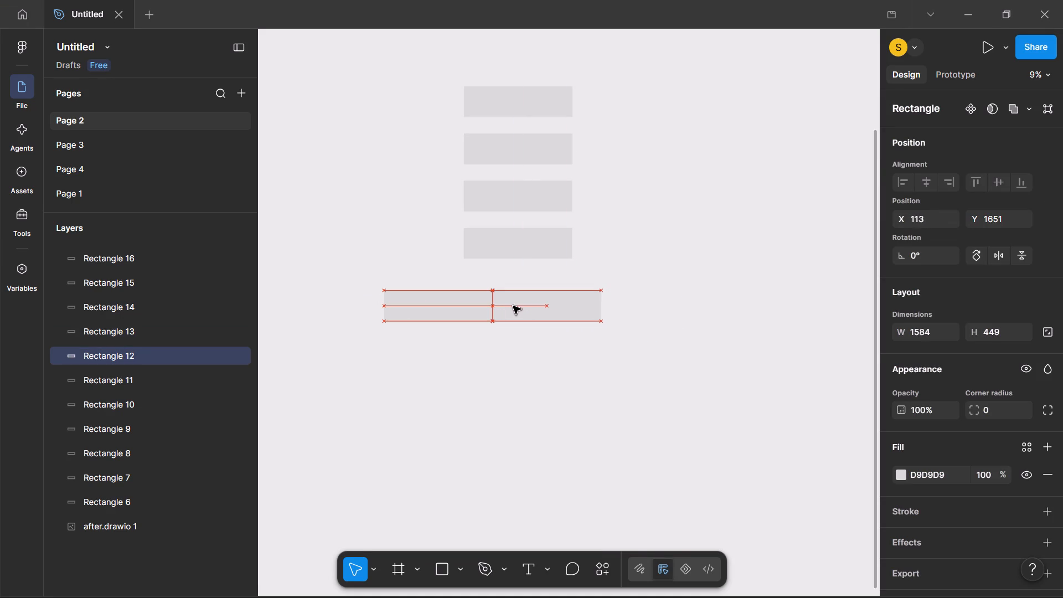
pyautogui.moveTo(513, 306); pyautogui.dragTo(552, 302)
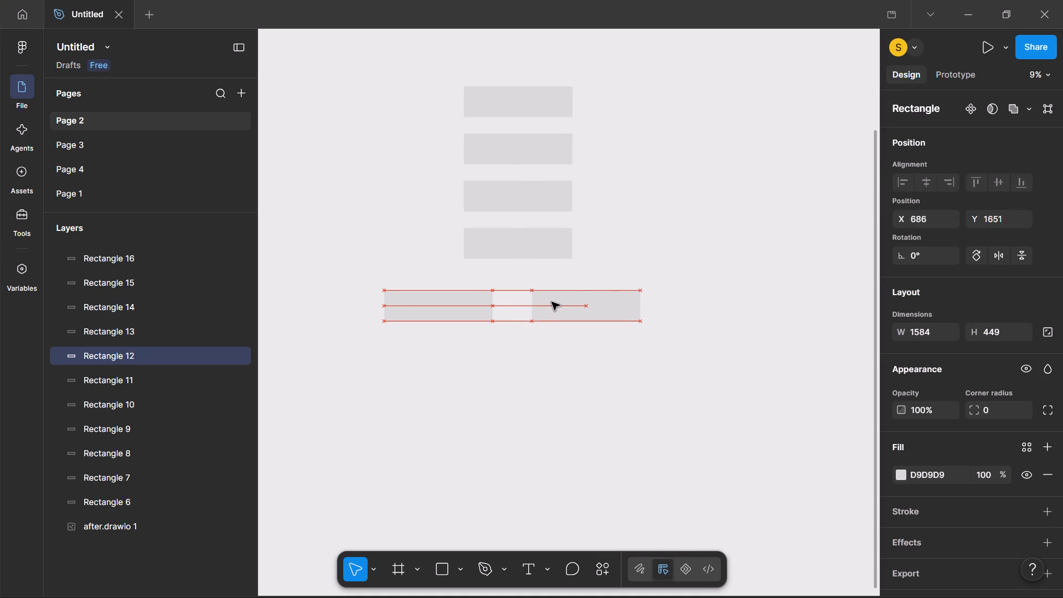
pyautogui.moveTo(552, 302); pyautogui.dragTo(563, 301)
# Check the reference diagram and place another copy below the two-rectangle row, aligned with the column, for the Home Page node.
pyautogui.click(624, 198)
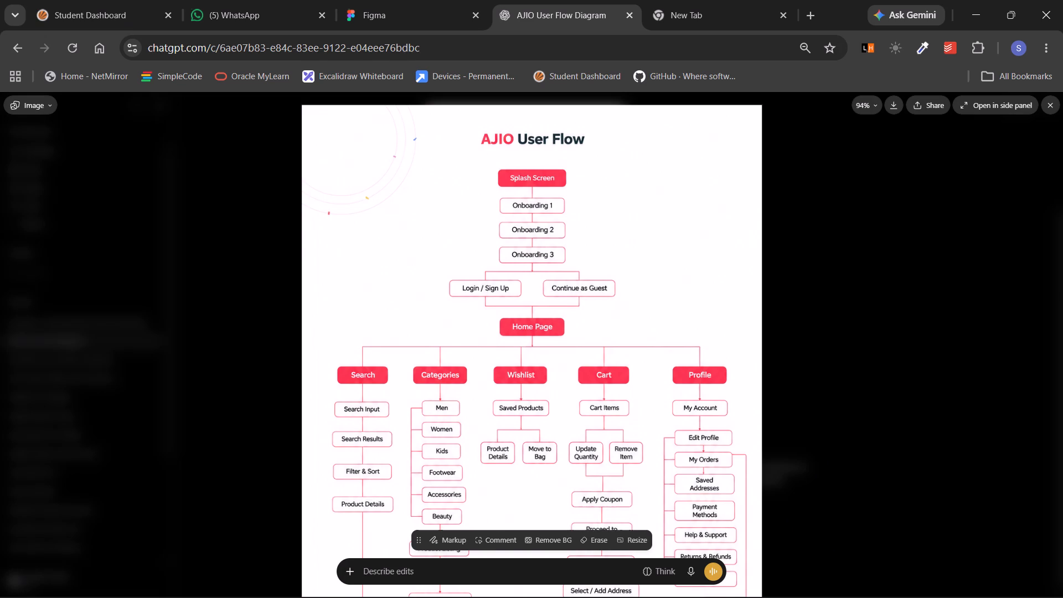
pyautogui.click(584, 277)
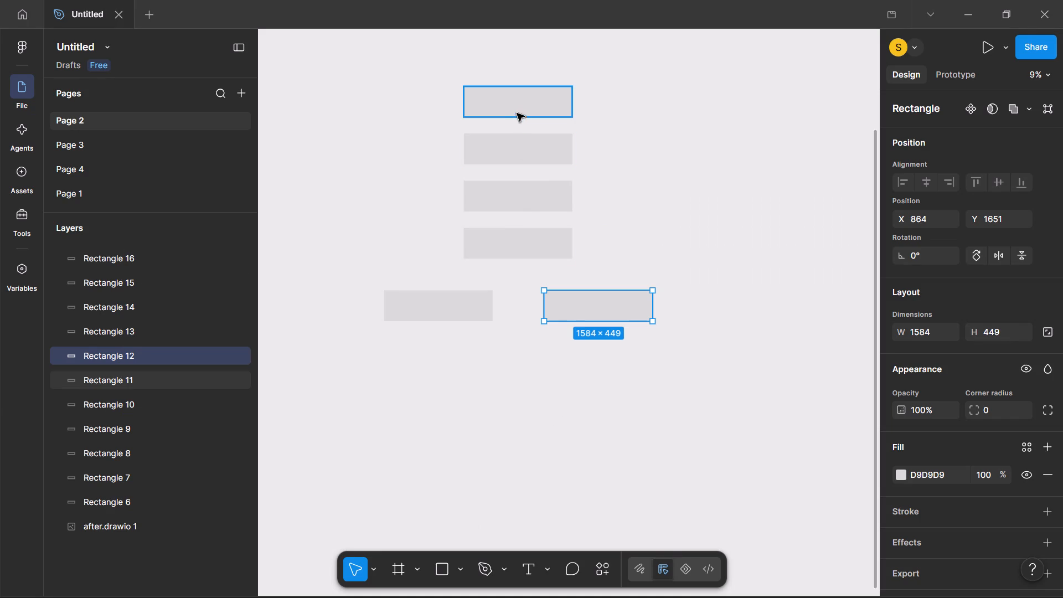
pyautogui.moveTo(517, 110); pyautogui.dragTo(540, 366)
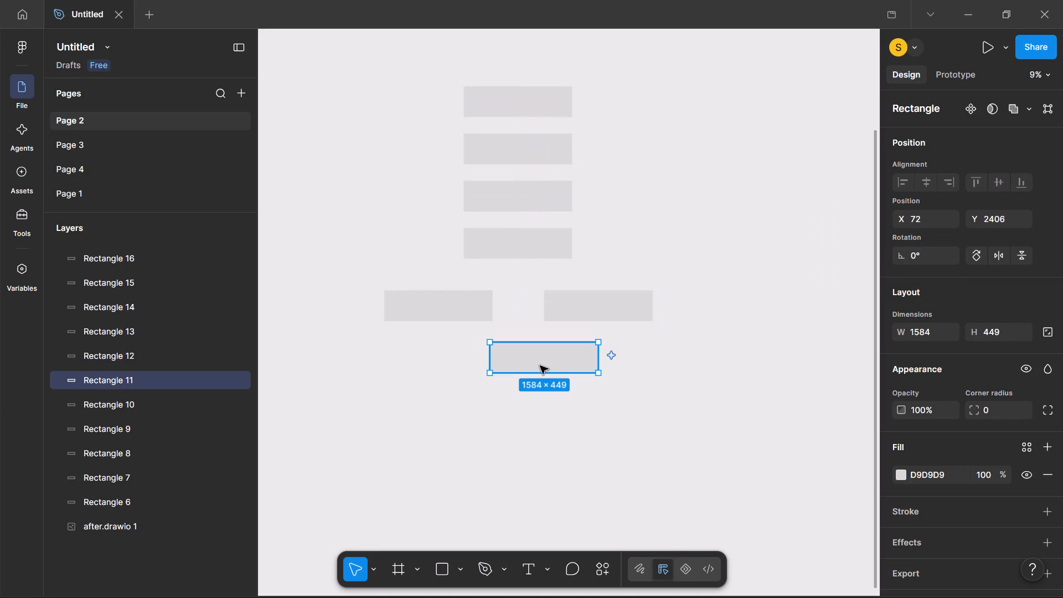
pyautogui.moveTo(541, 358); pyautogui.dragTo(515, 373)
# Check the reference diagram and move a stacked copy from the column's top to start a lower row at about X -4520, Y 3951.
pyautogui.moveTo(524, 102); pyautogui.dragTo(457, 244)
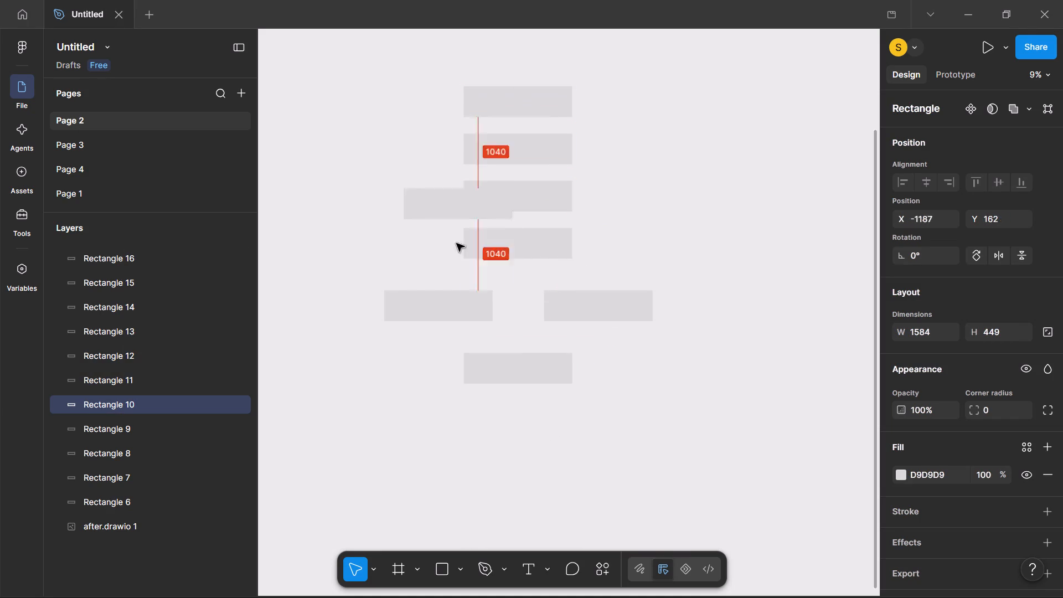
pyautogui.moveTo(457, 244); pyautogui.dragTo(435, 451)
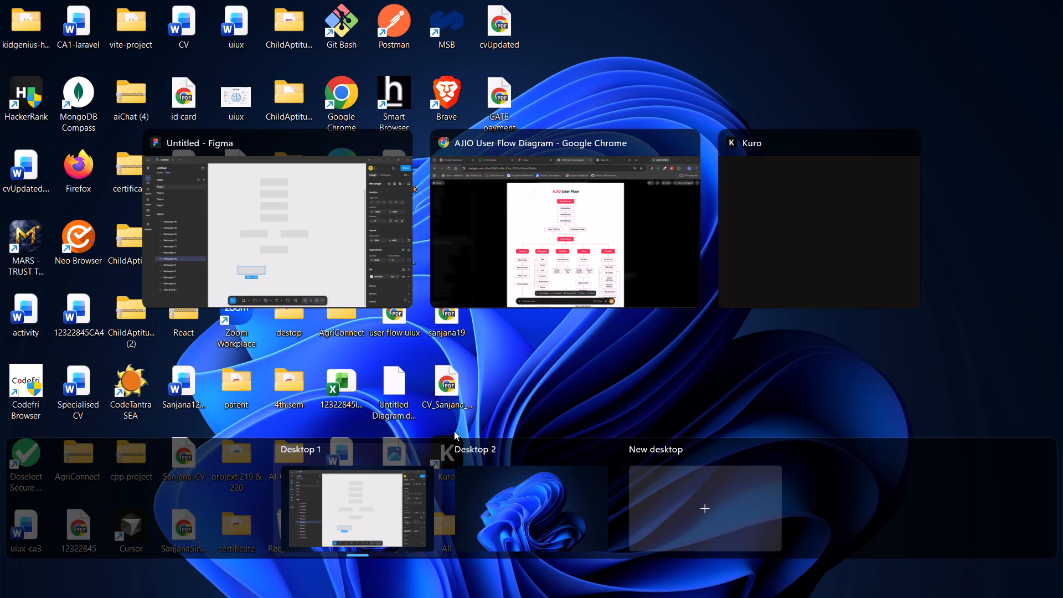
pyautogui.hscroll(1, 519, 356)
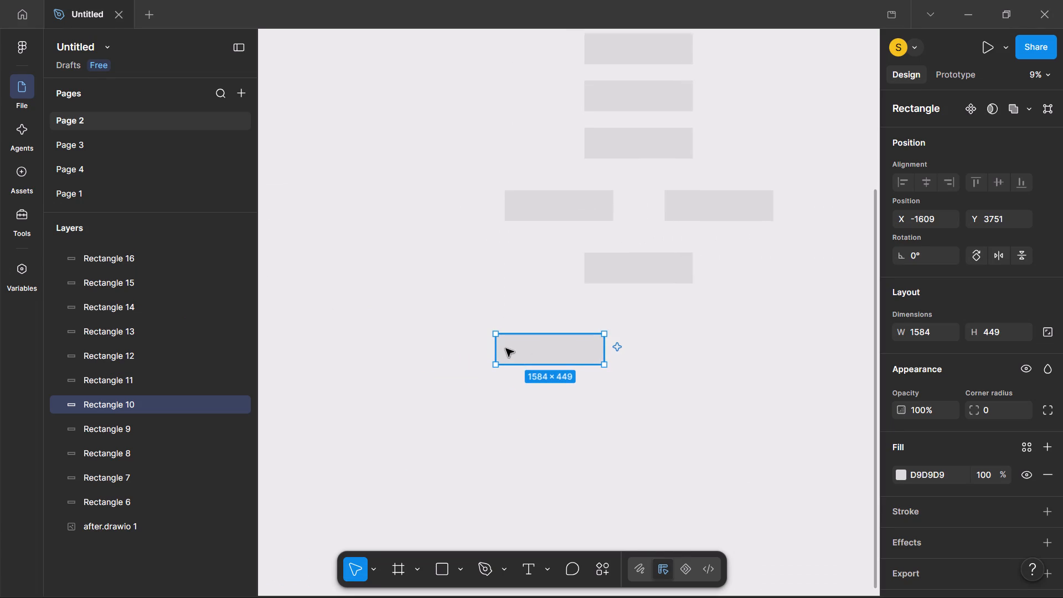
pyautogui.moveTo(553, 355); pyautogui.dragTo(378, 367)
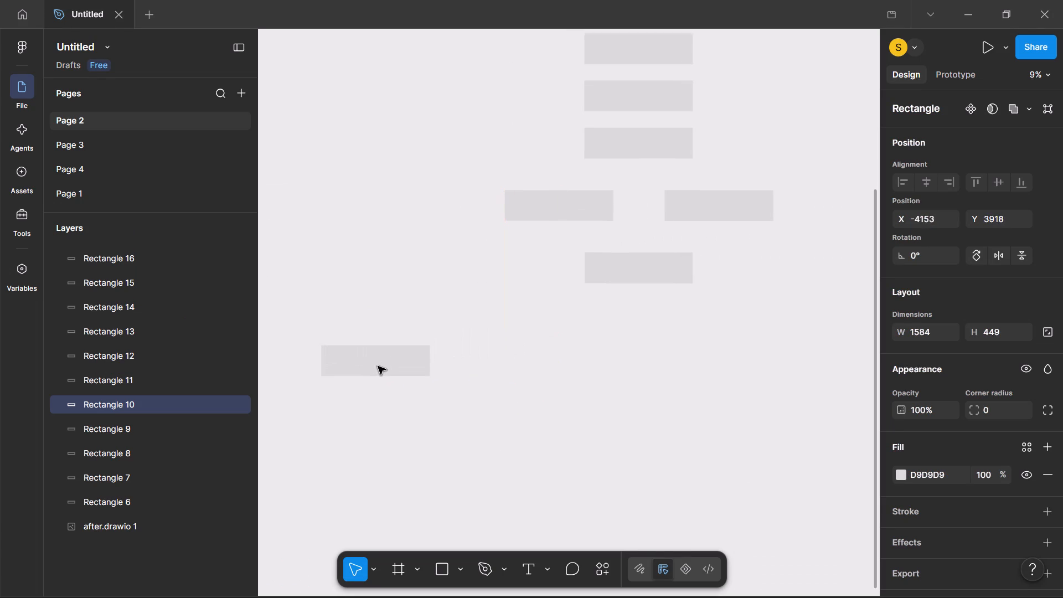
pyautogui.moveTo(378, 367); pyautogui.dragTo(353, 369)
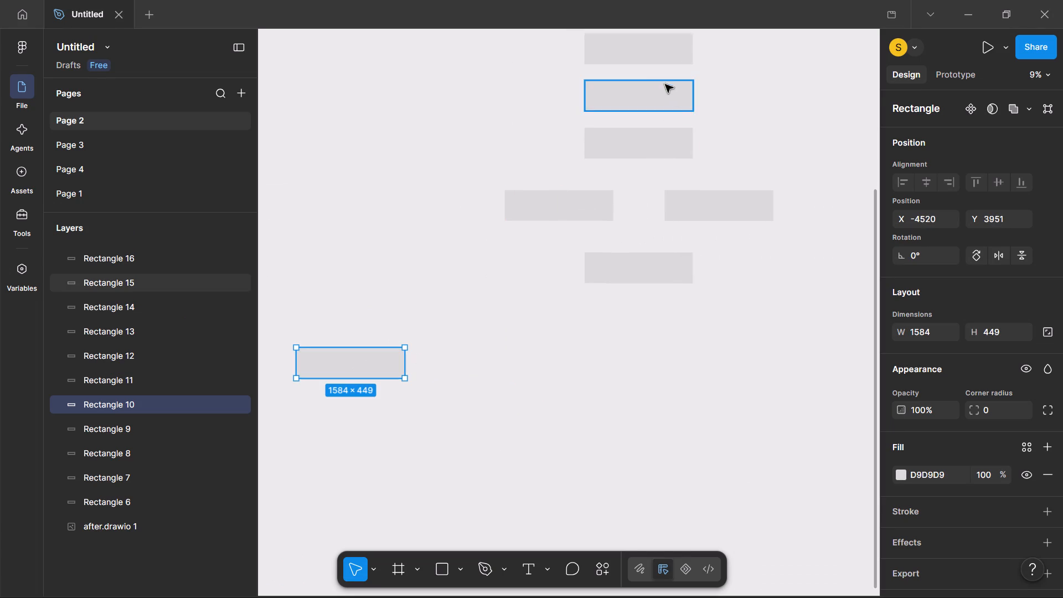
# Move another stacked copy from the column's top into the lower row at about X 864, Y 3873.
pyautogui.scroll(1, 643, 62)
pyautogui.moveTo(632, 95); pyautogui.dragTo(633, 354)
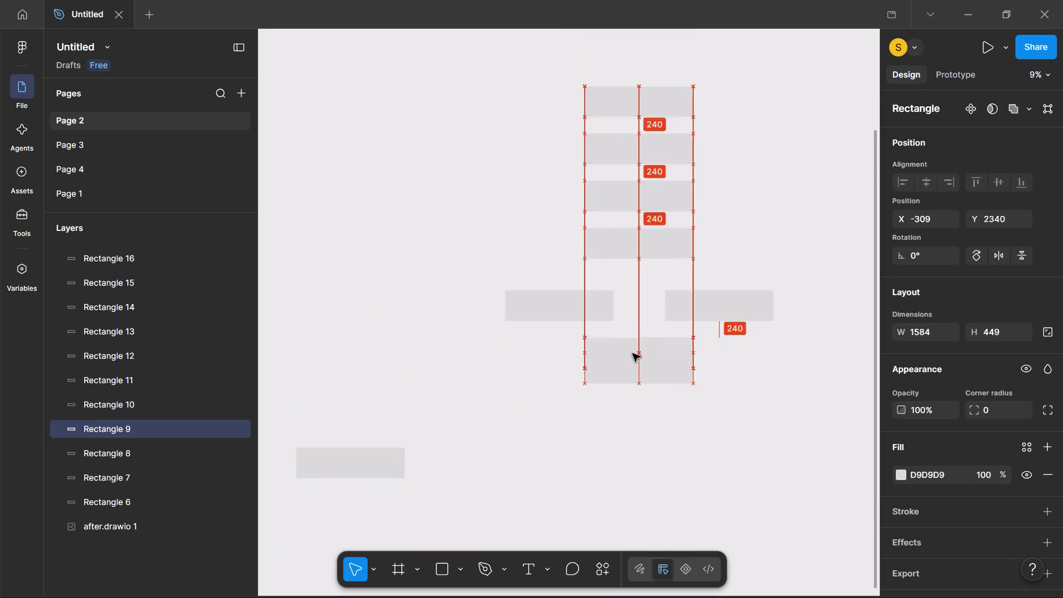
pyautogui.moveTo(633, 354); pyautogui.dragTo(633, 466)
pyautogui.moveTo(633, 466); pyautogui.dragTo(632, 459)
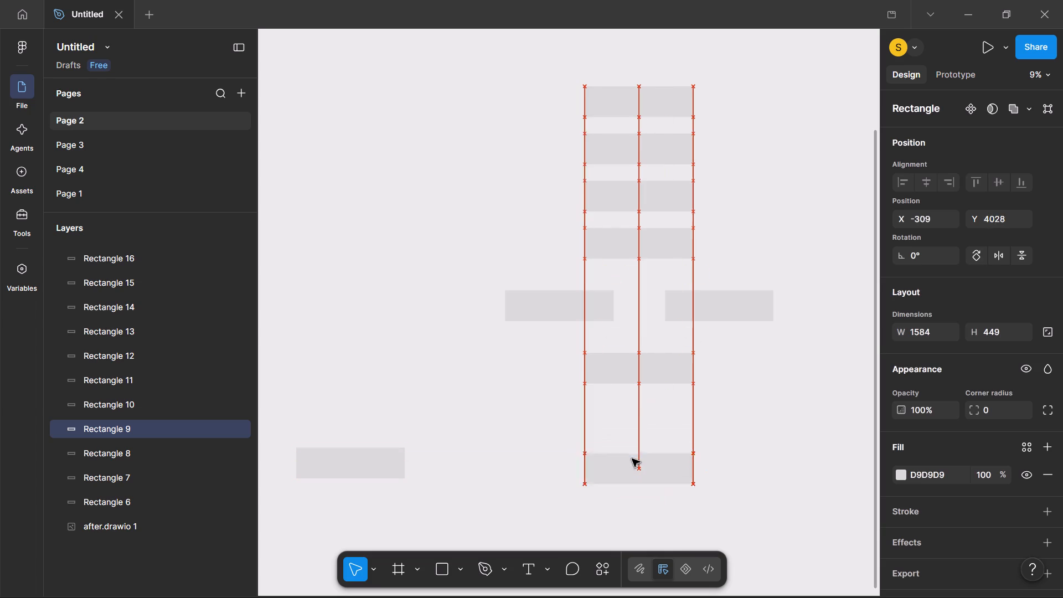
pyautogui.moveTo(632, 459); pyautogui.dragTo(630, 453)
pyautogui.moveTo(630, 453); pyautogui.dragTo(654, 447)
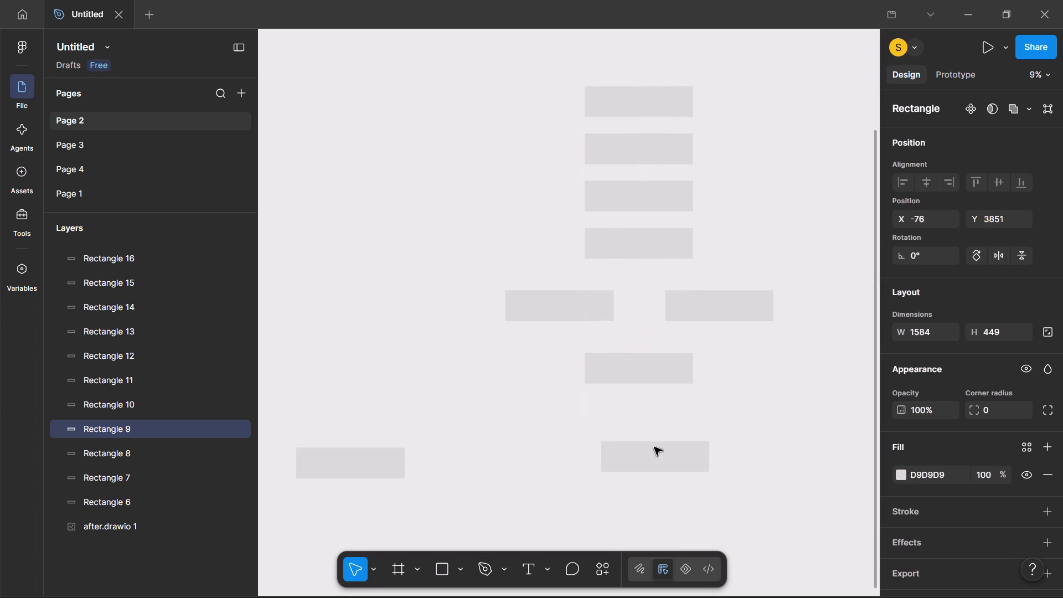
pyautogui.moveTo(654, 447); pyautogui.dragTo(700, 449)
pyautogui.moveTo(700, 449); pyautogui.dragTo(711, 449)
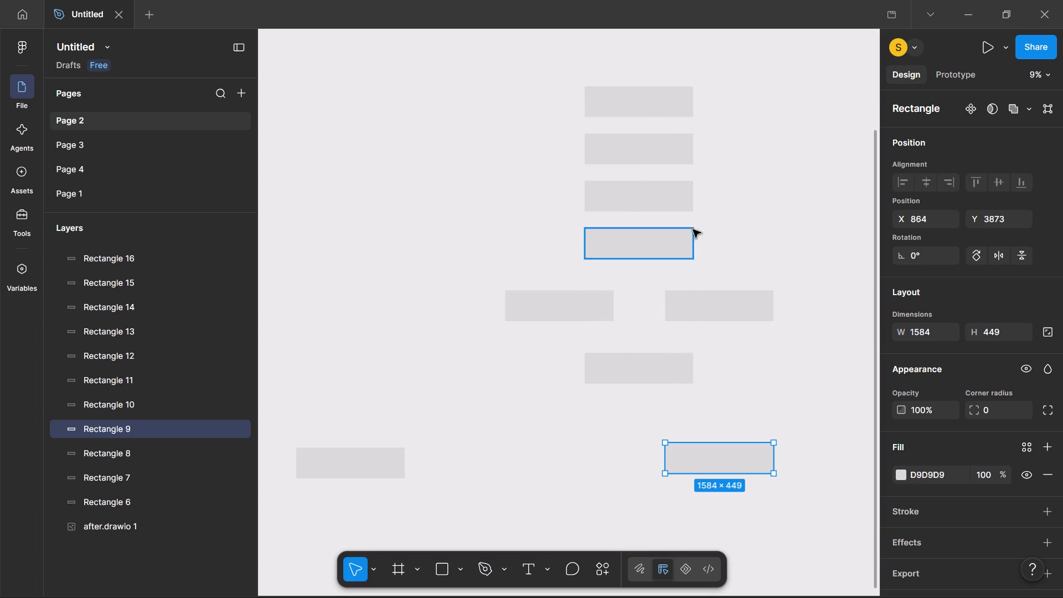
# Place another stacked copy between the two lower-row rectangles, aligned beneath the left rectangle of the two-rectangle row, at about Y 3940.
pyautogui.moveTo(639, 107); pyautogui.dragTo(596, 418)
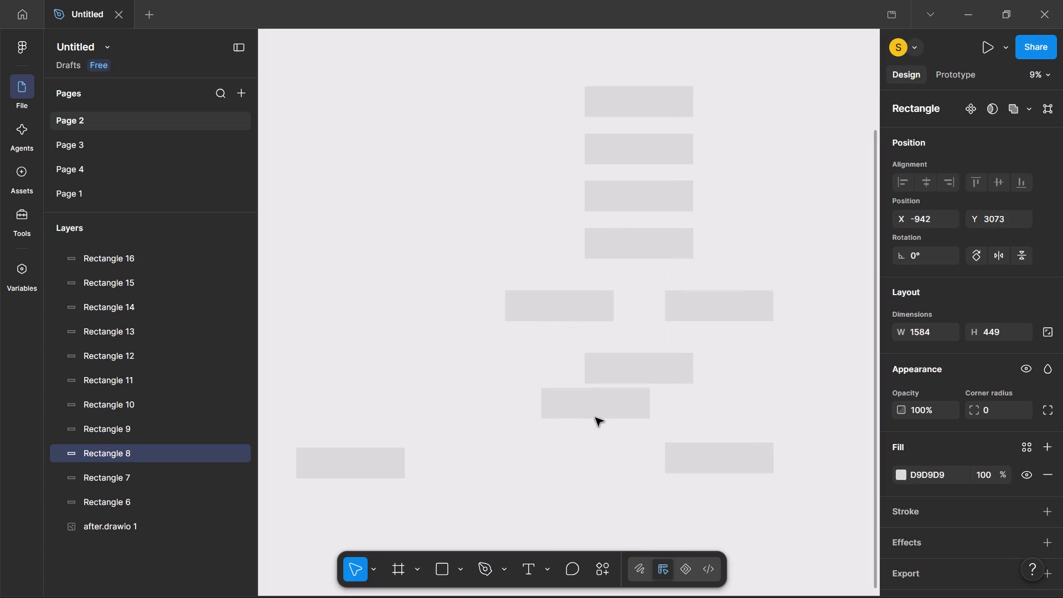
pyautogui.moveTo(596, 418); pyautogui.dragTo(594, 452)
pyautogui.moveTo(594, 452); pyautogui.dragTo(555, 451)
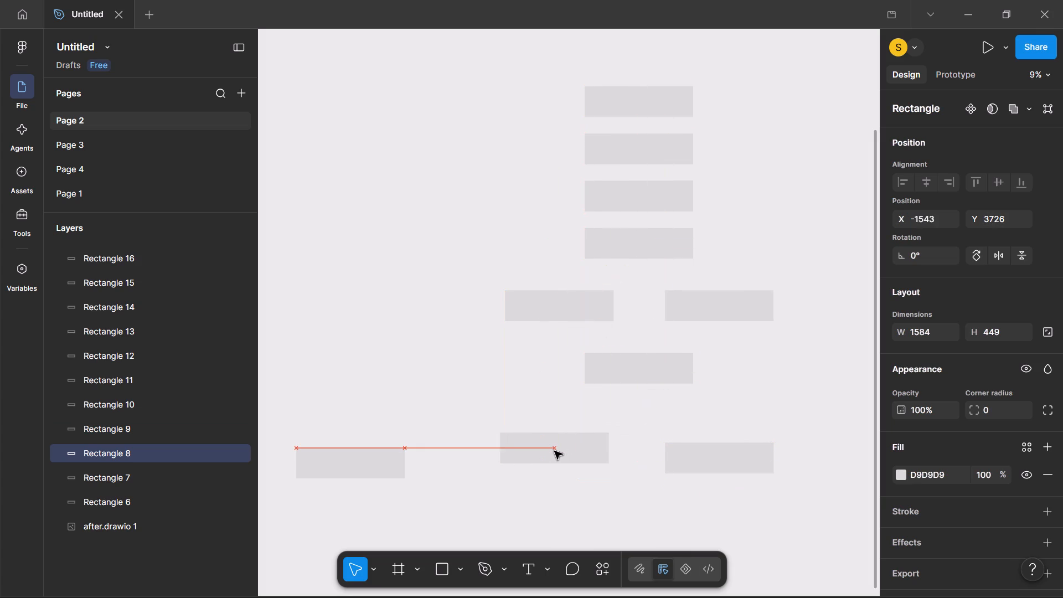
pyautogui.moveTo(555, 451); pyautogui.dragTo(559, 467)
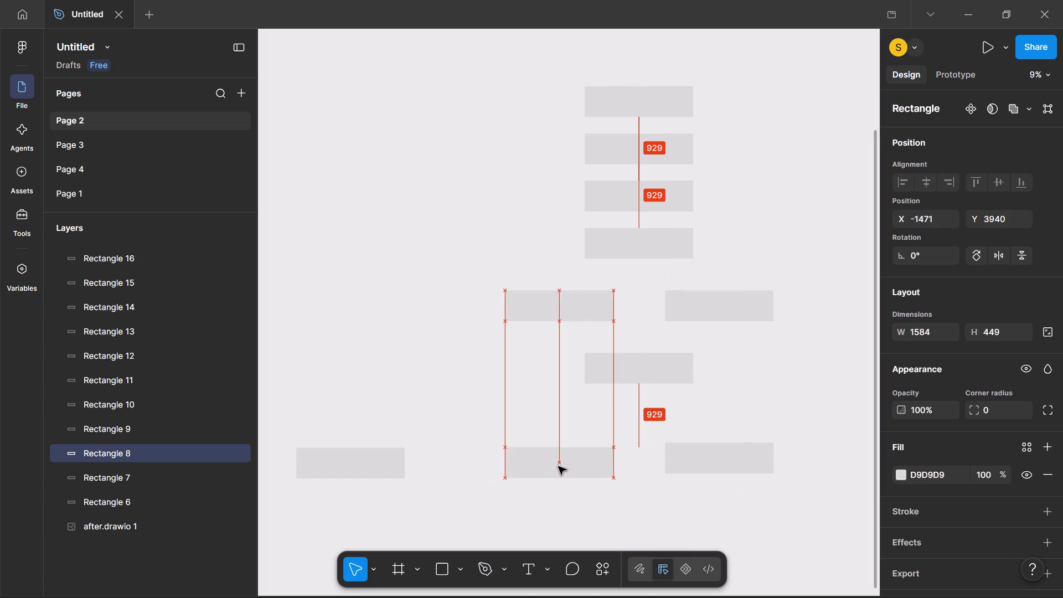
pyautogui.moveTo(559, 467); pyautogui.dragTo(559, 467)
# Move the lower row's leftmost rectangle closer to its neighbour and level with it, at about X -3806, Y 3940.
pyautogui.moveTo(388, 466); pyautogui.dragTo(412, 466)
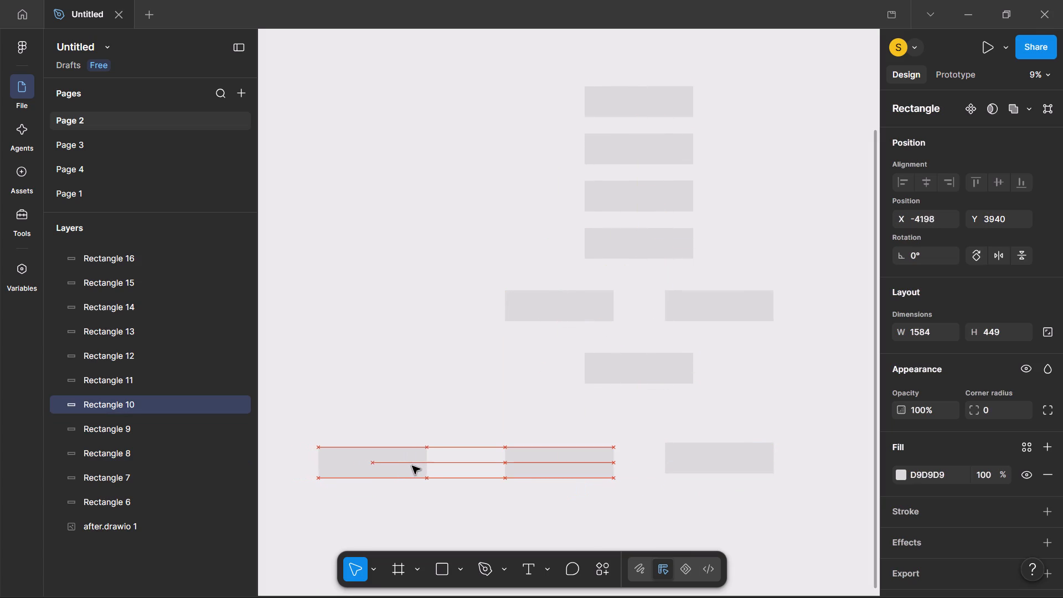
pyautogui.moveTo(412, 466); pyautogui.dragTo(440, 466)
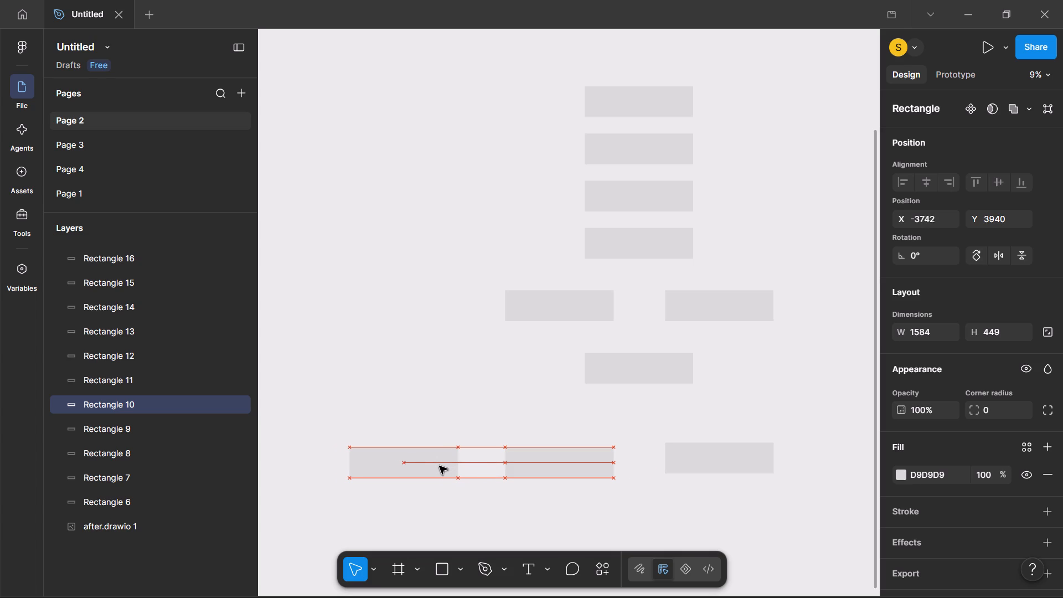
pyautogui.moveTo(440, 466); pyautogui.dragTo(435, 466)
pyautogui.hscroll(-2, 435, 466)
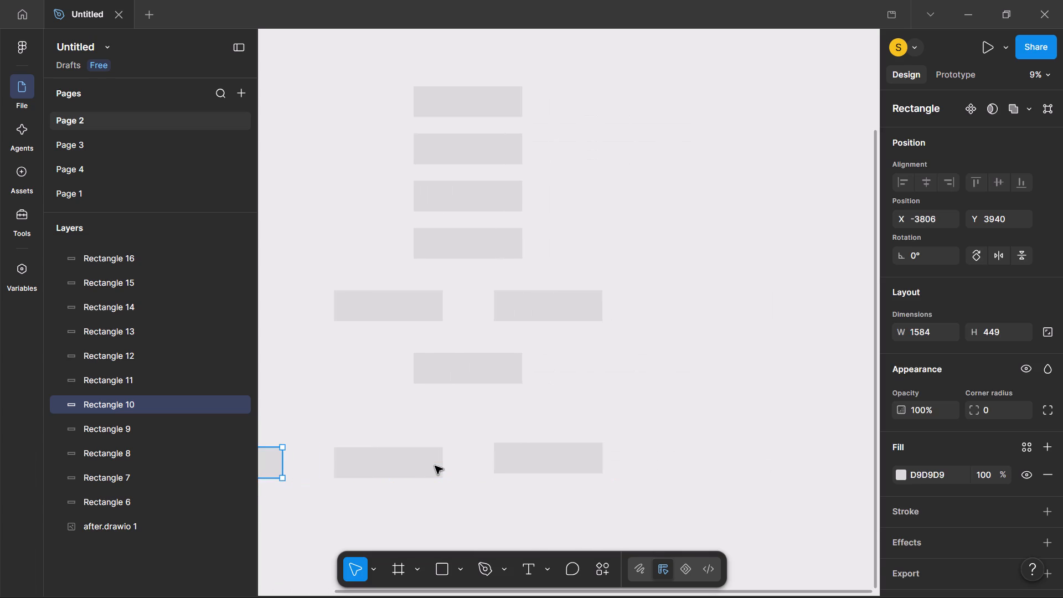
pyautogui.hscroll(1, 435, 466)
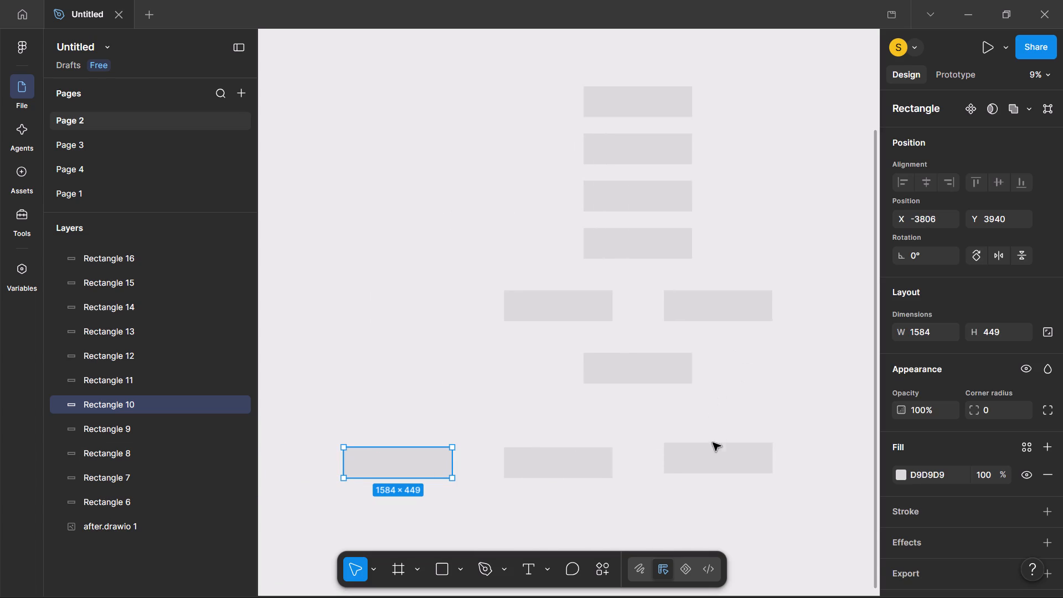
pyautogui.click(714, 457)
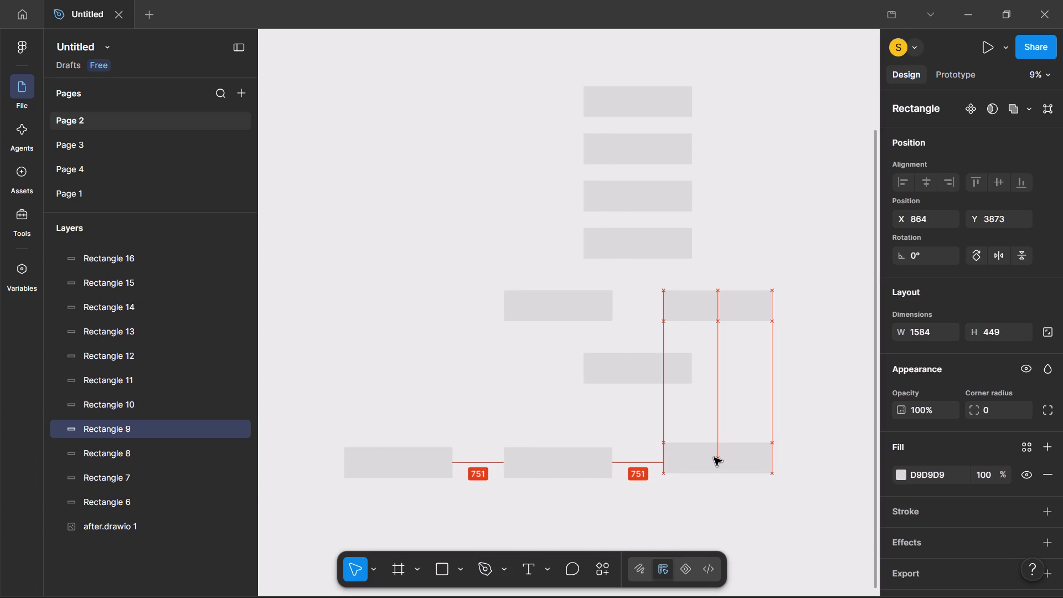
# Move another stacked copy from the column's top to the right end of the lower row, at about X 3199, Y 3873.
pyautogui.hscroll(-2, 714, 458)
pyautogui.scroll(-1, 446, 153)
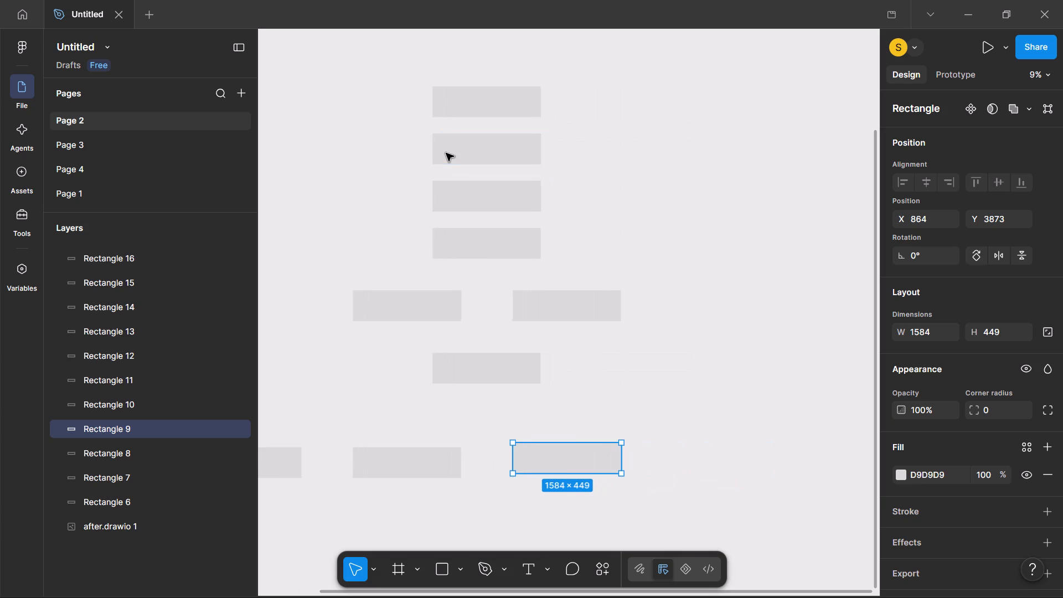
pyautogui.scroll(-1, 446, 153)
pyautogui.moveTo(465, 104); pyautogui.dragTo(726, 390)
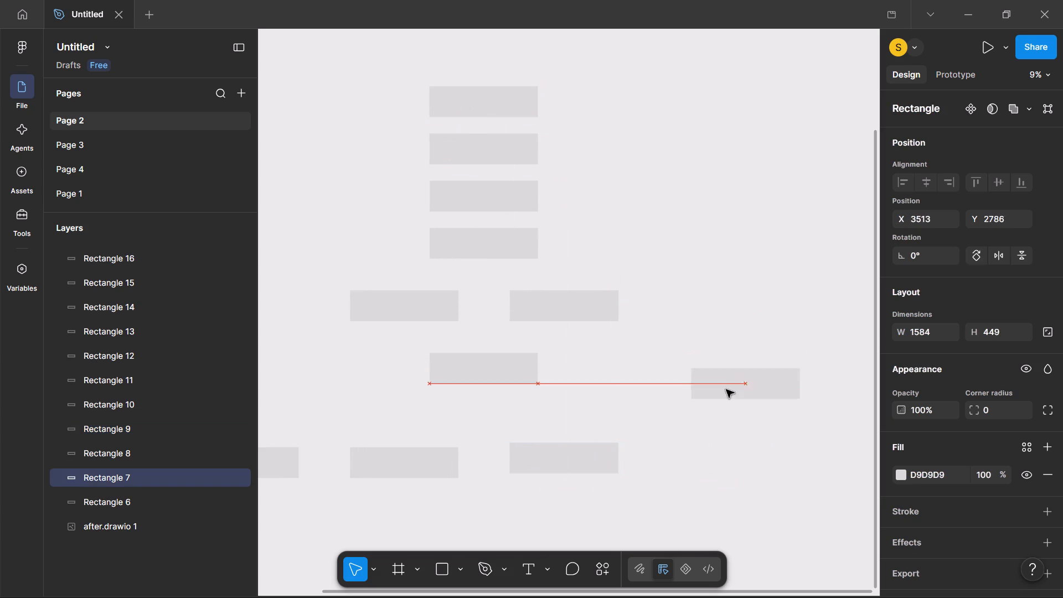
pyautogui.moveTo(726, 390); pyautogui.dragTo(726, 483)
pyautogui.moveTo(726, 483); pyautogui.dragTo(723, 465)
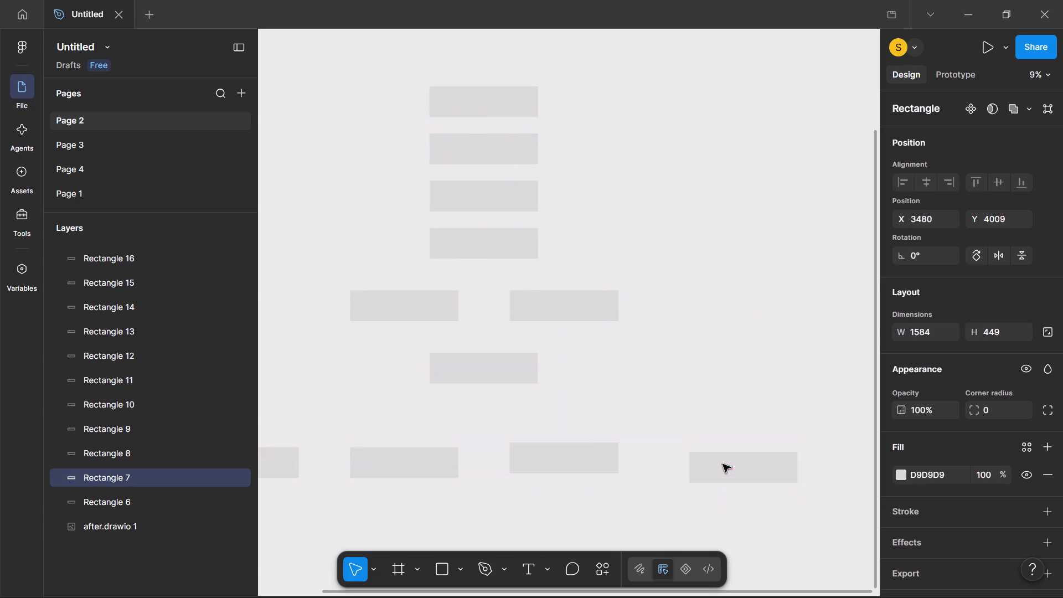
pyautogui.moveTo(723, 465); pyautogui.dragTo(704, 463)
# Respace the lower row's first three rectangles with equal 890 gaps at Y 3940, the second at about X -2180 and the third at about X 294.
pyautogui.scroll(-1, 704, 463)
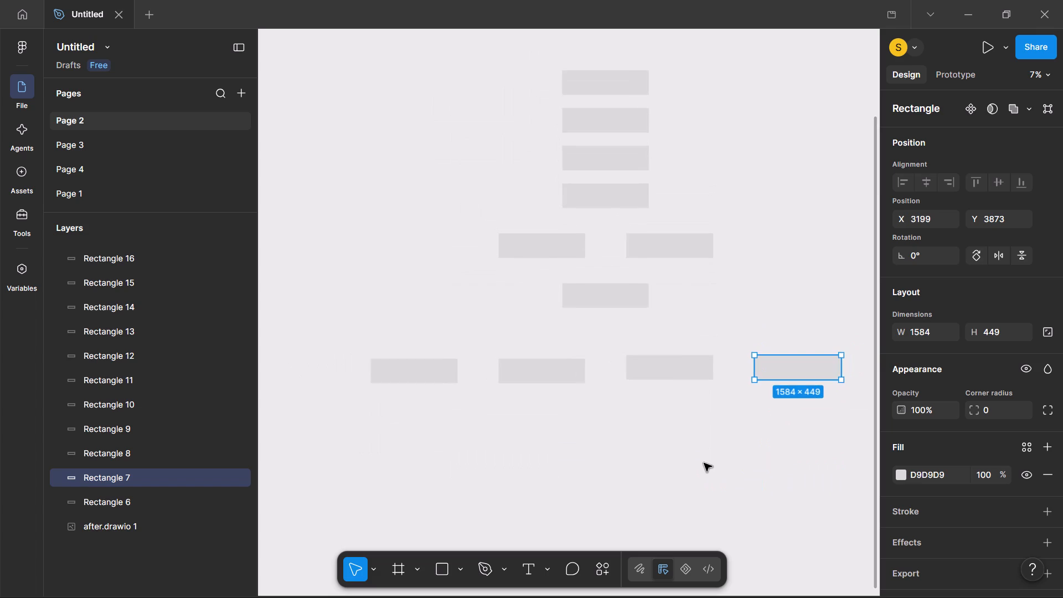
pyautogui.hscroll(-1, 704, 463)
pyautogui.hscroll(1, 583, 436)
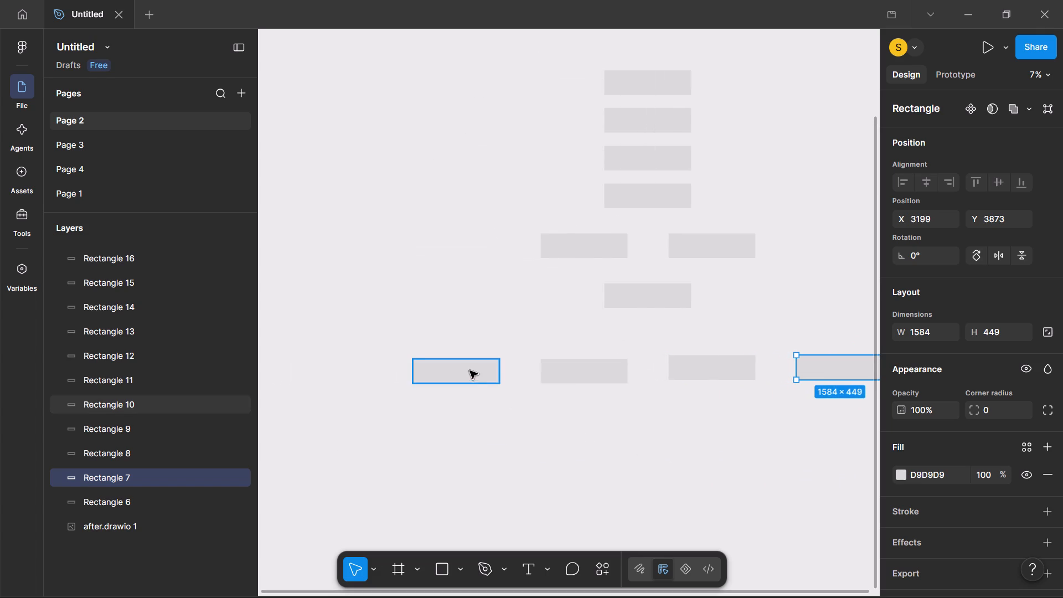
pyautogui.moveTo(470, 371); pyautogui.dragTo(417, 372)
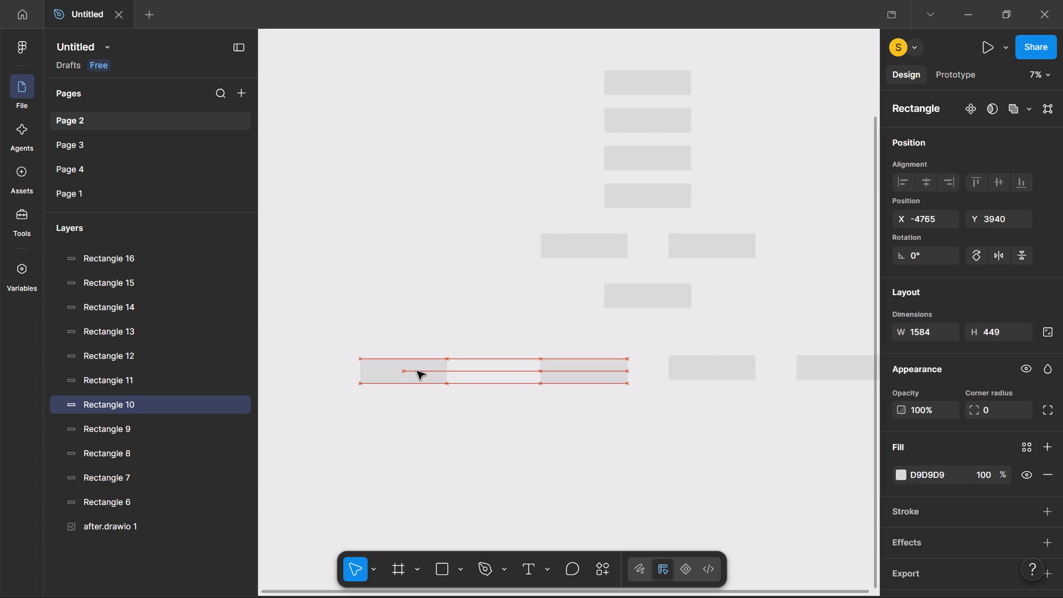
pyautogui.moveTo(417, 372); pyautogui.dragTo(423, 372)
pyautogui.moveTo(586, 369); pyautogui.dragTo(566, 368)
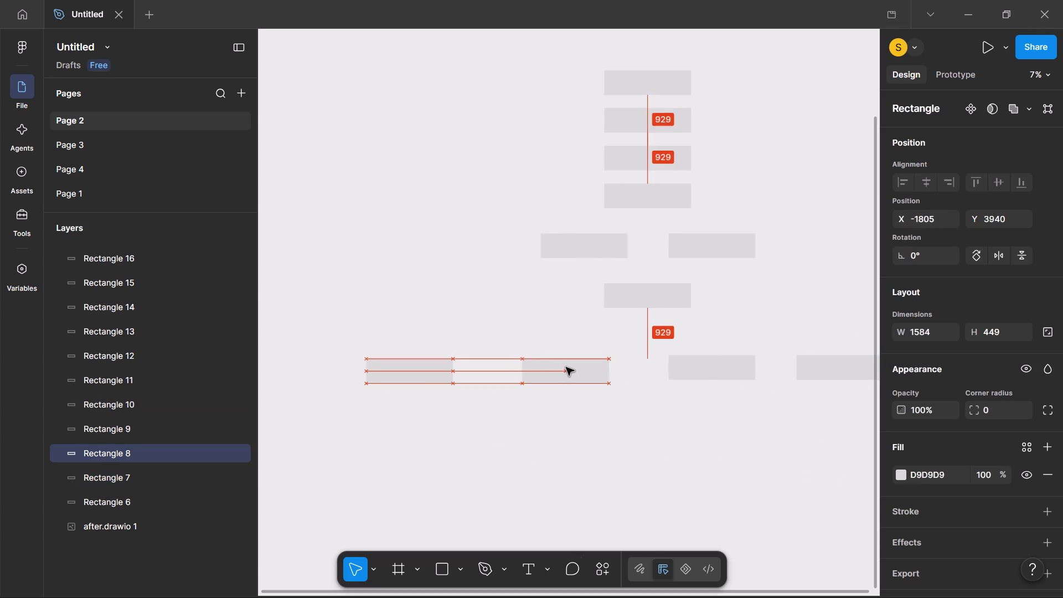
pyautogui.moveTo(566, 368); pyautogui.dragTo(563, 365)
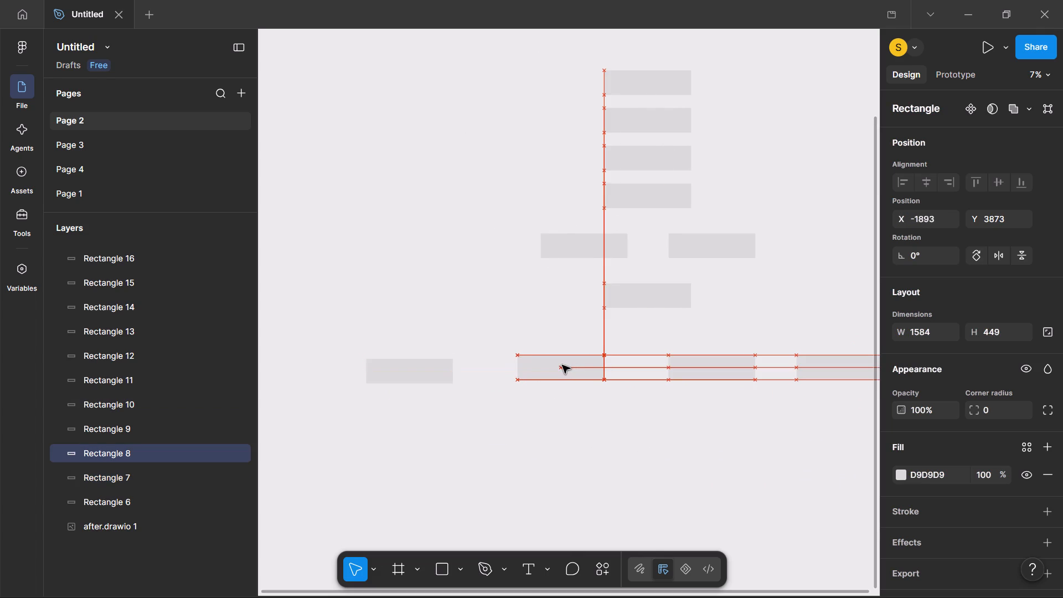
pyautogui.moveTo(563, 365); pyautogui.dragTo(556, 369)
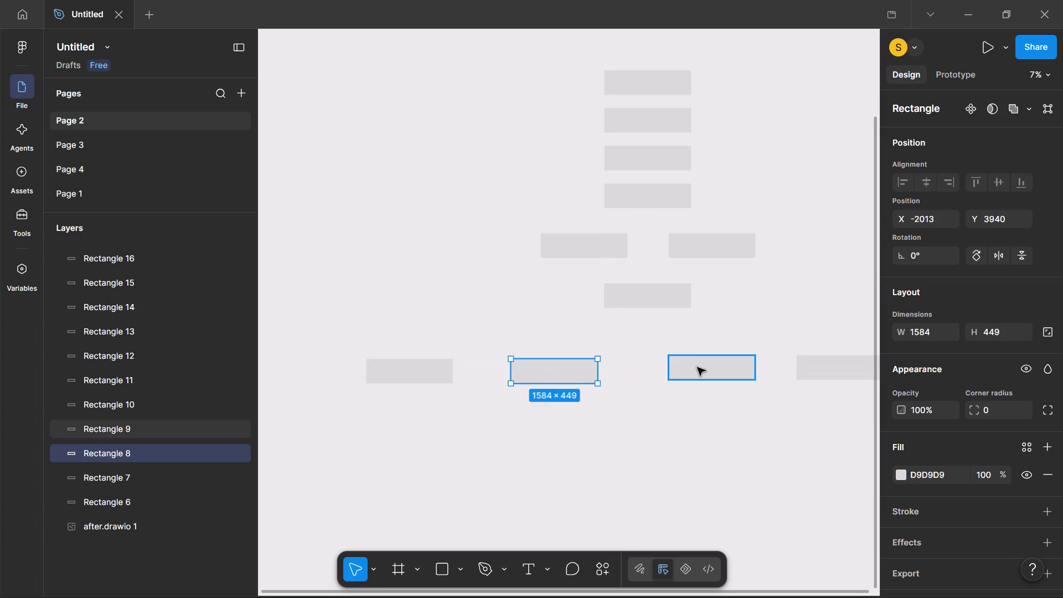
pyautogui.moveTo(699, 368); pyautogui.dragTo(683, 370)
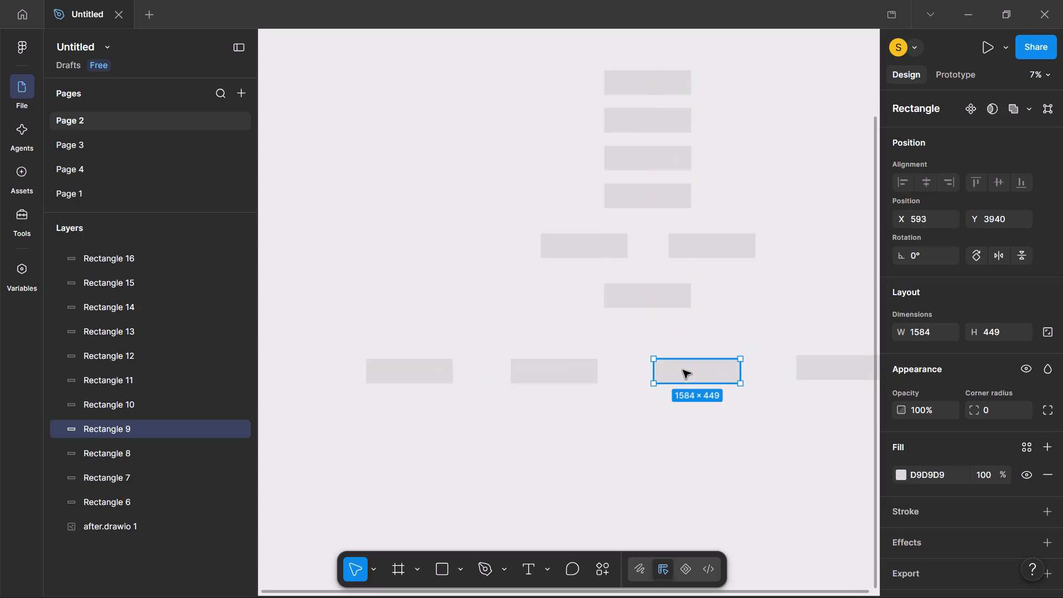
pyautogui.moveTo(551, 373); pyautogui.dragTo(542, 374)
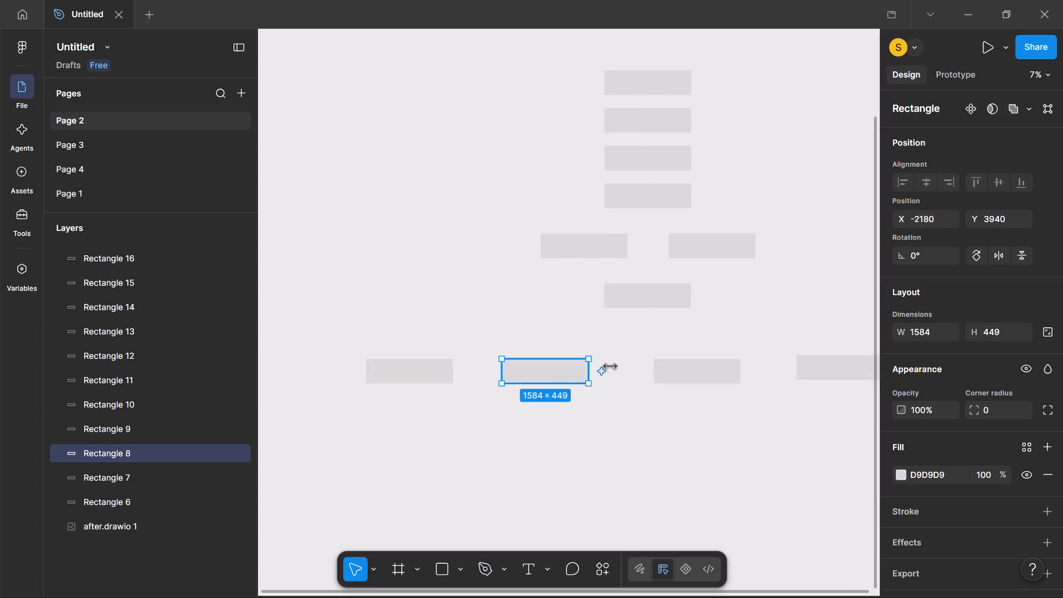
pyautogui.moveTo(667, 367); pyautogui.dragTo(651, 369)
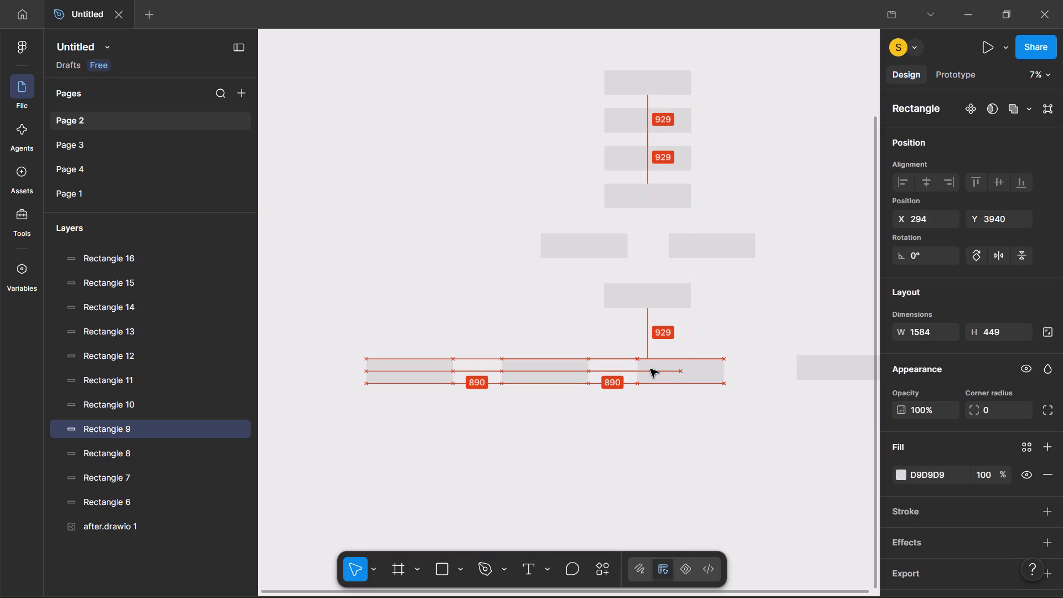
pyautogui.moveTo(651, 369); pyautogui.dragTo(650, 369)
# Align the fourth rectangle with the lower row and space it evenly at about X 2768, Y 3940.
pyautogui.hscroll(-1, 650, 369)
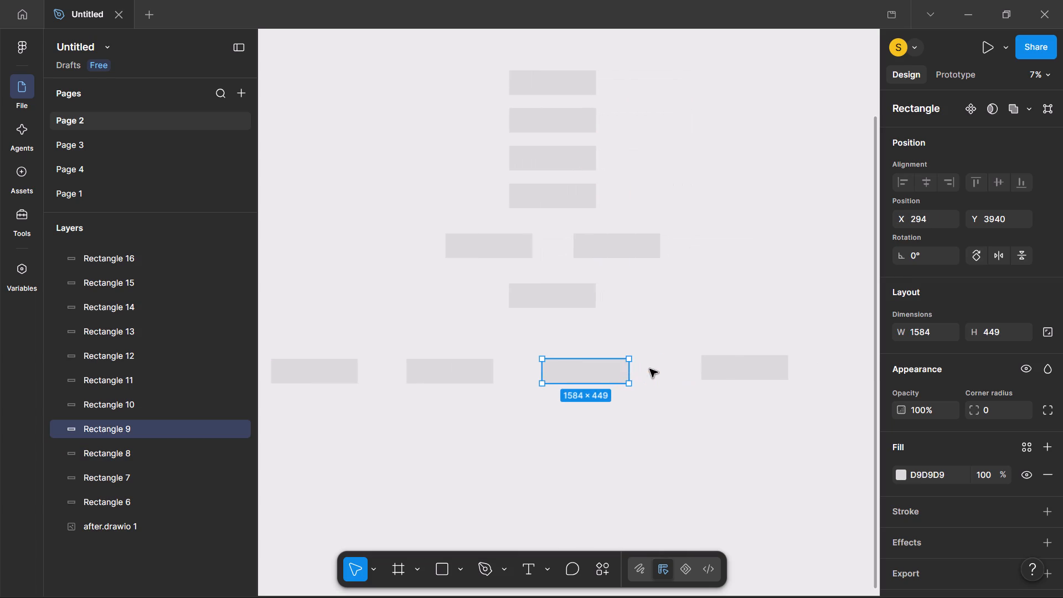
pyautogui.click(730, 371)
pyautogui.moveTo(728, 372); pyautogui.dragTo(712, 379)
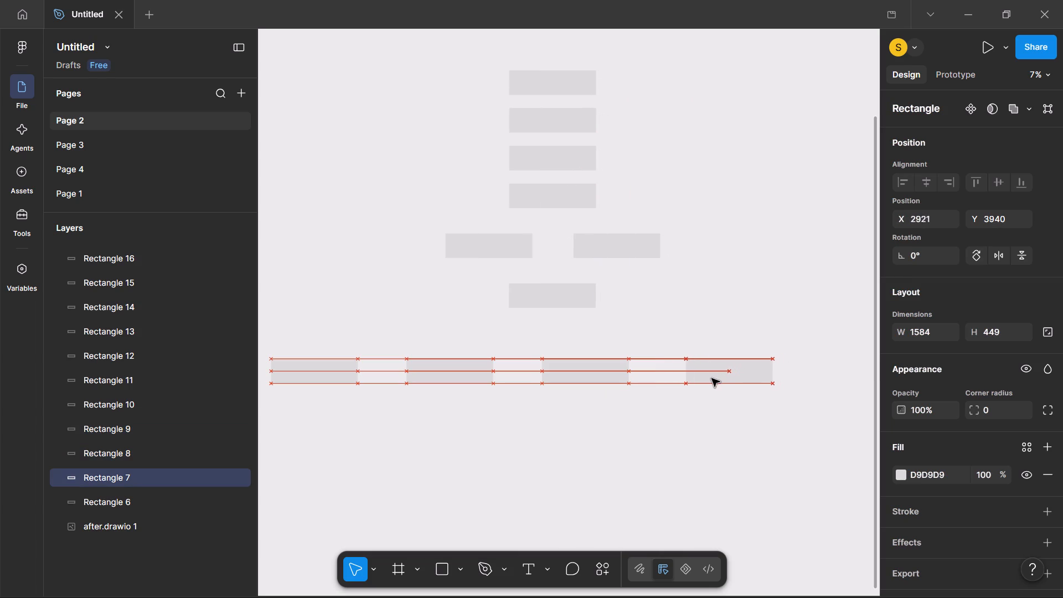
pyautogui.moveTo(712, 379); pyautogui.dragTo(706, 379)
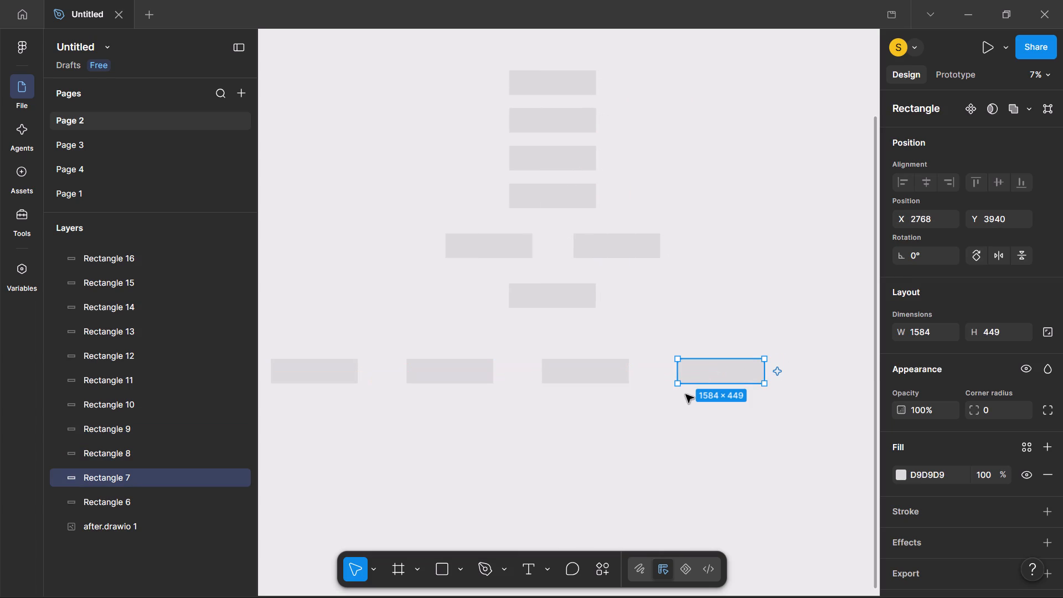
# Move the column's top rectangle to the right end of the lower row as its fifth evenly spaced node.
pyautogui.click(612, 429)
pyautogui.moveTo(565, 223); pyautogui.dragTo(621, 252)
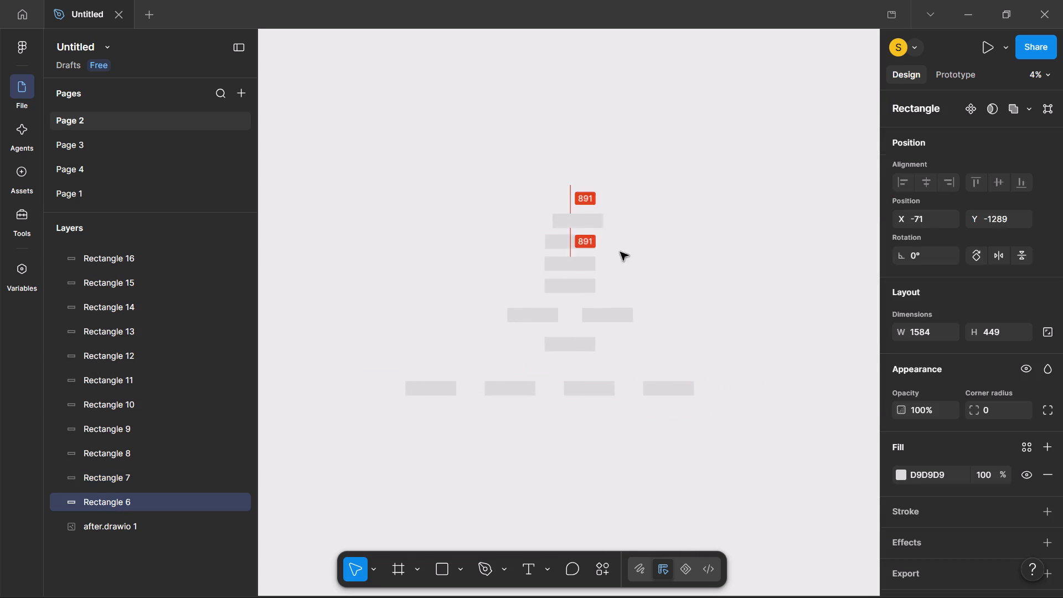
pyautogui.moveTo(621, 252); pyautogui.dragTo(745, 391)
pyautogui.click(708, 422)
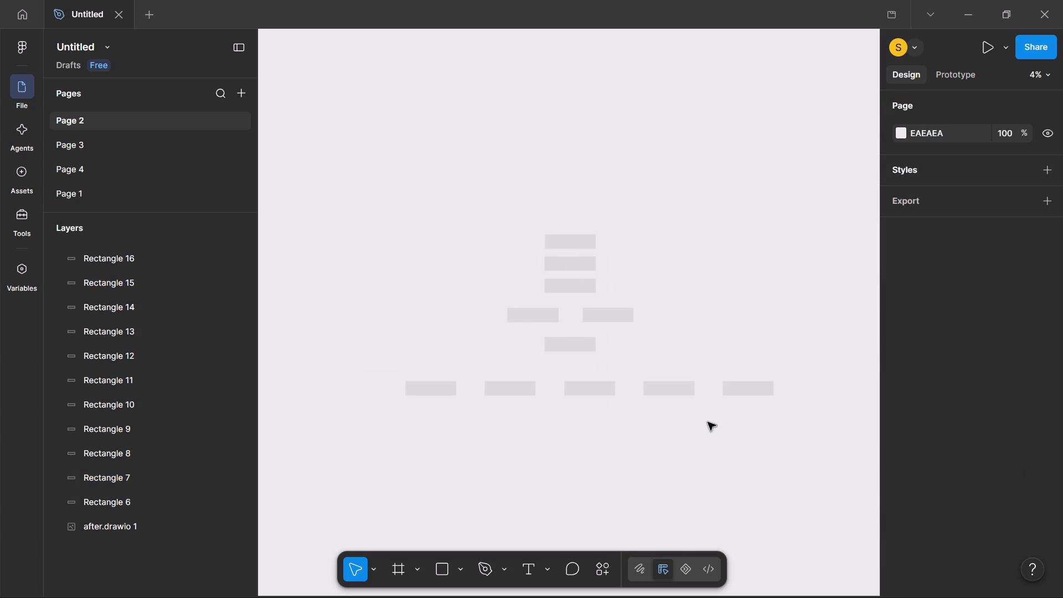
# Move the six upper rectangles together horizontally to centre them over the middle node of the five-rectangle row.
pyautogui.moveTo(481, 195); pyautogui.dragTo(663, 359)
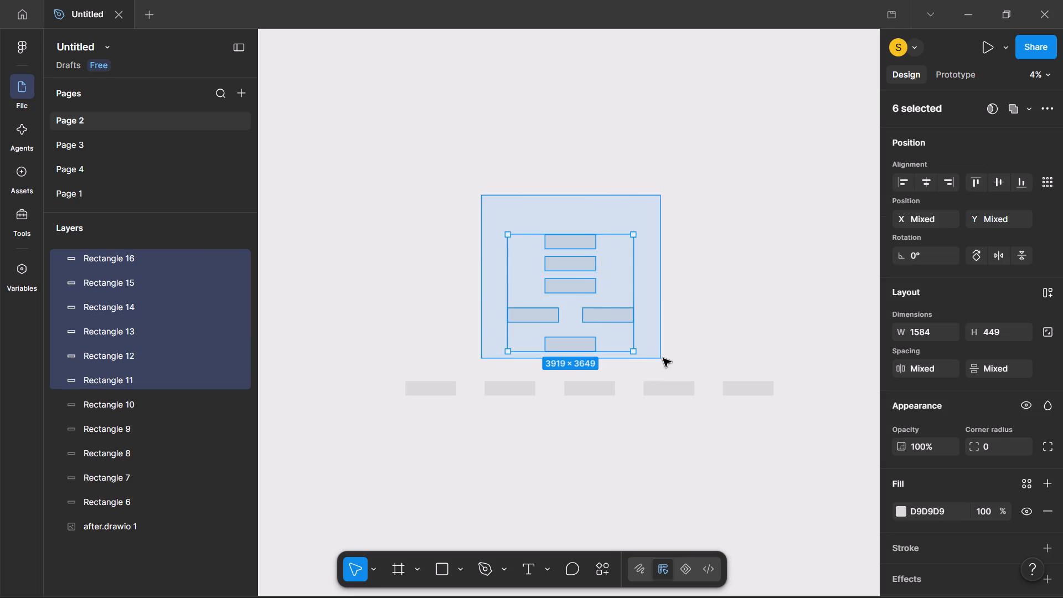
pyautogui.moveTo(663, 359); pyautogui.dragTo(664, 359)
pyautogui.moveTo(570, 306); pyautogui.dragTo(576, 306)
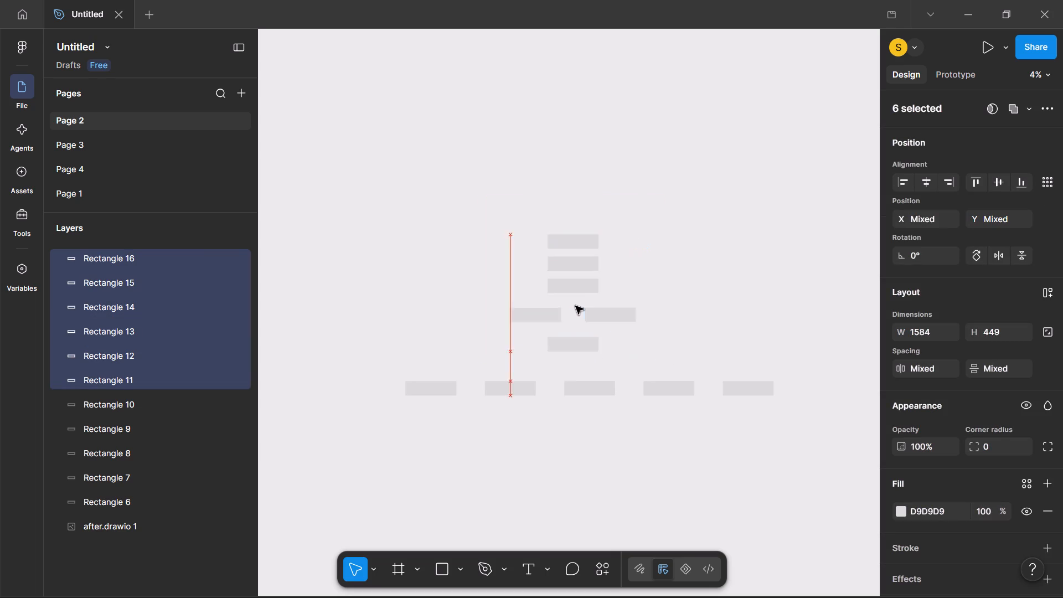
pyautogui.moveTo(576, 306); pyautogui.dragTo(589, 305)
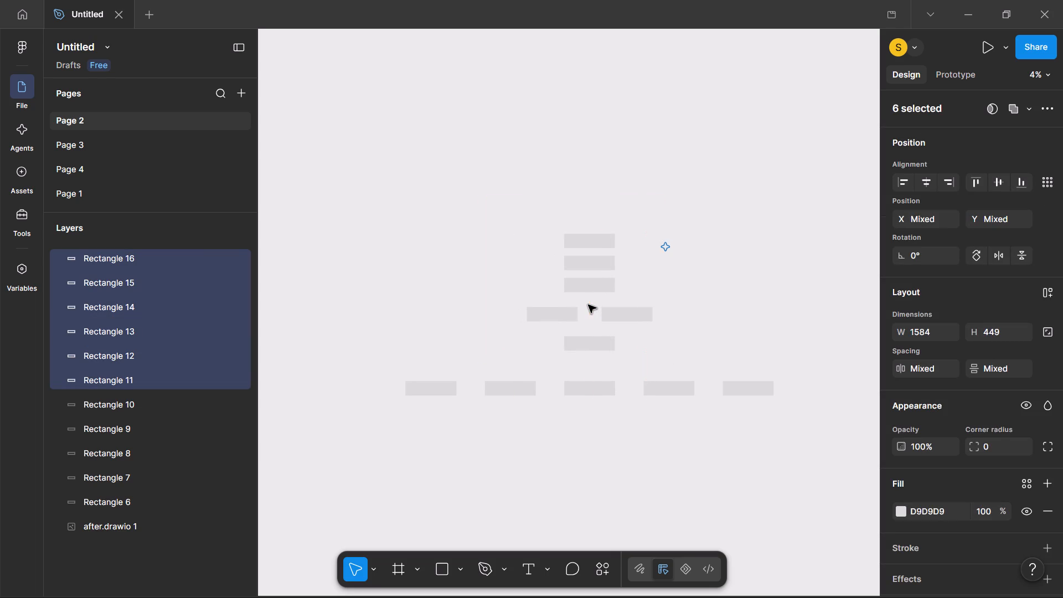
pyautogui.click(653, 444)
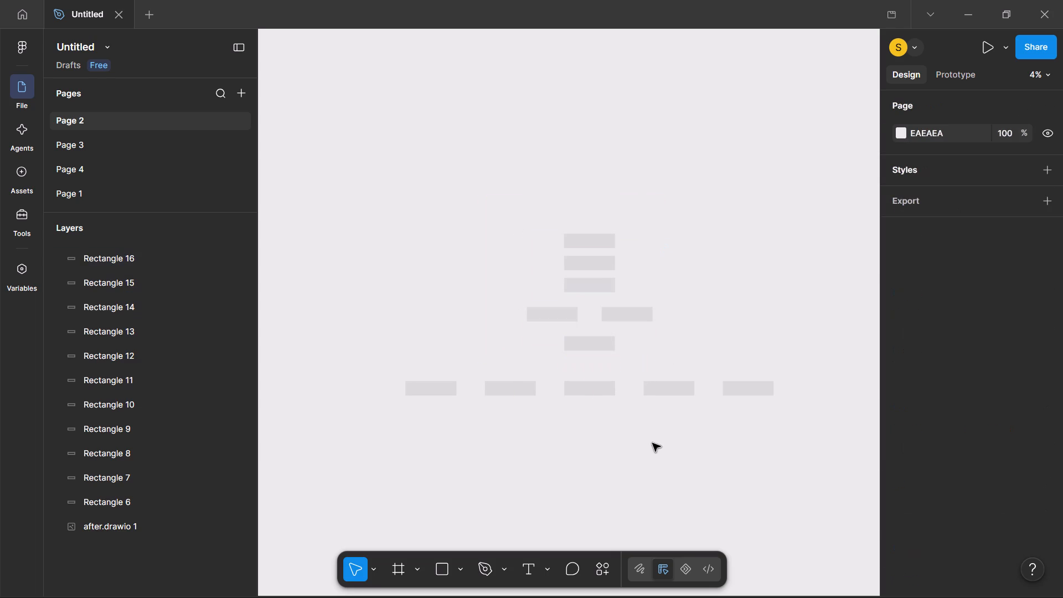
# Move the six upper rectangles together slightly down, closer to the five-rectangle row, keeping them centred over its middle node.
pyautogui.click(590, 310)
pyautogui.moveTo(478, 218); pyautogui.dragTo(700, 347)
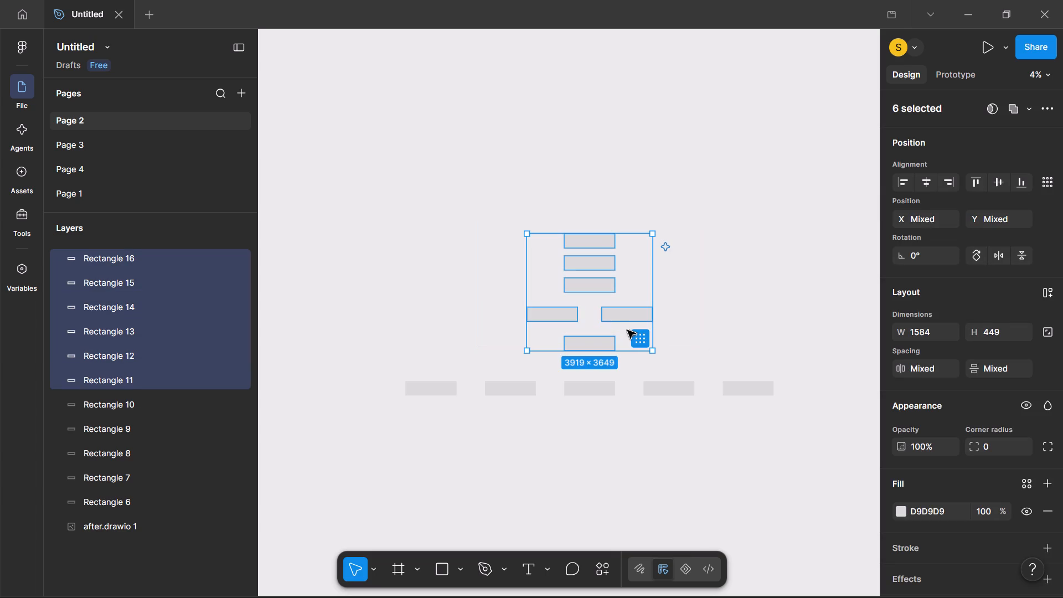
pyautogui.click(632, 336)
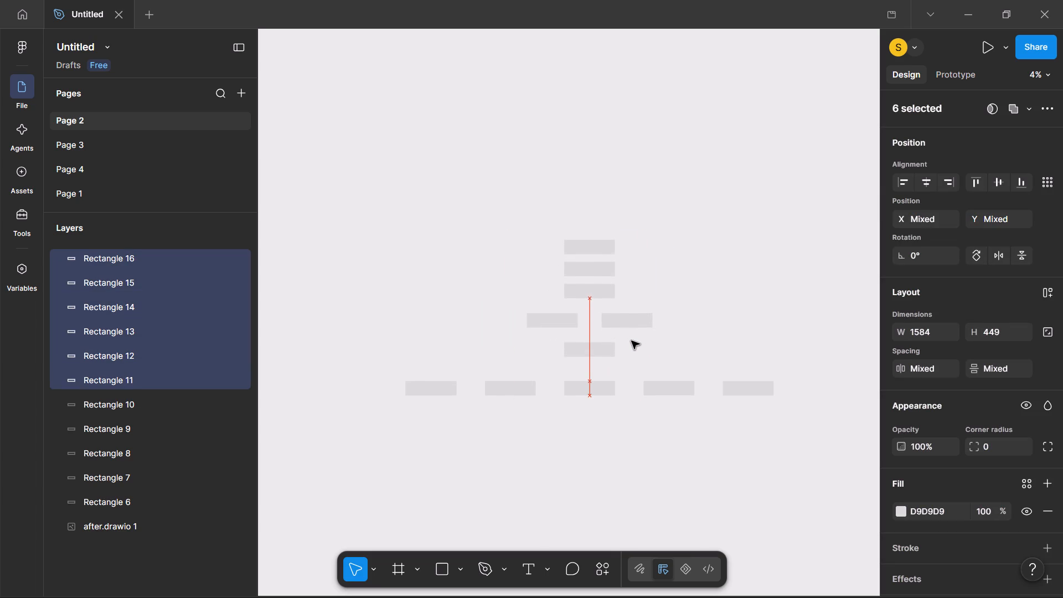
pyautogui.click(640, 427)
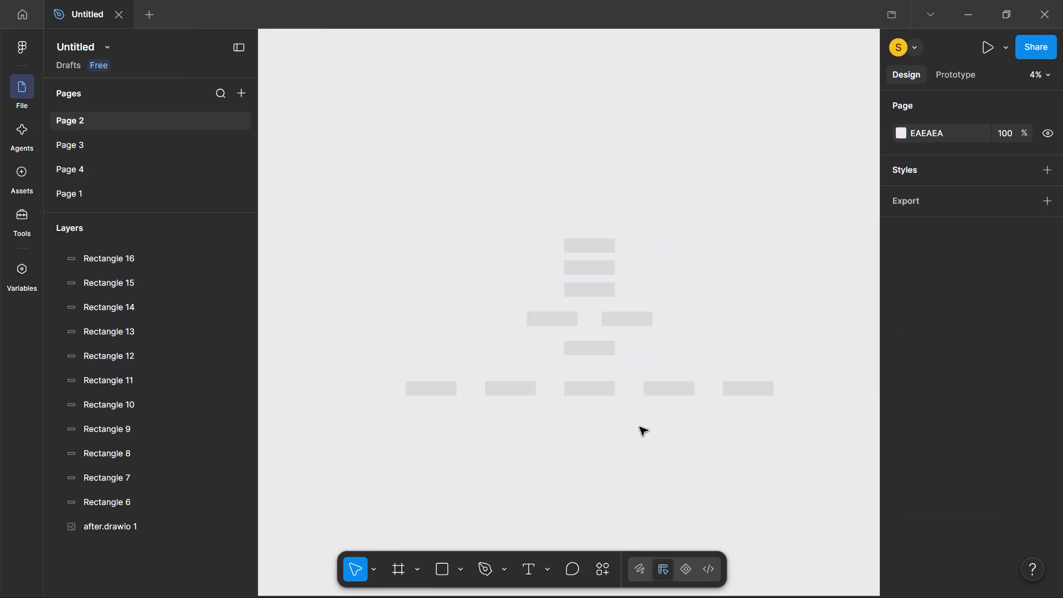
# Switch to Chrome to examine the branches below Home Page in the AJIO User Flow reference image, and return to Figma.
pyautogui.click(590, 280)
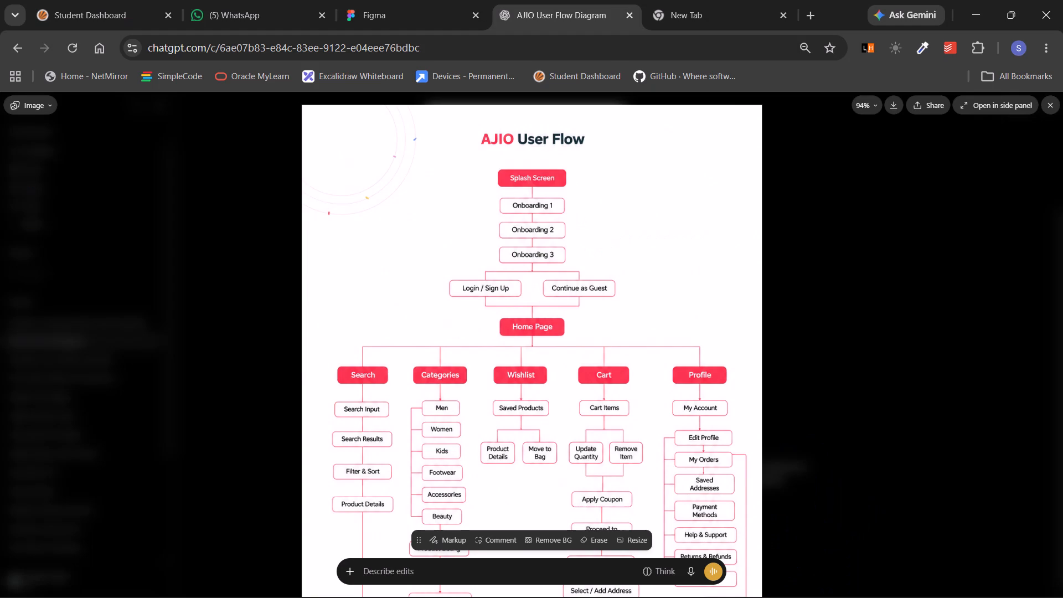
pyautogui.scroll(-1, 590, 280)
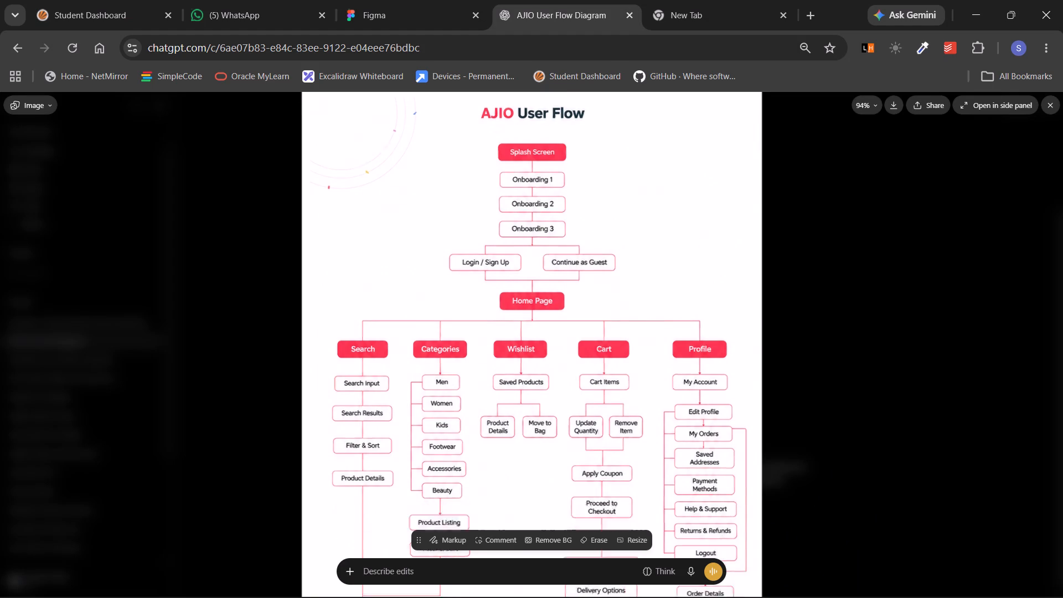
pyautogui.scroll(-1, 590, 280)
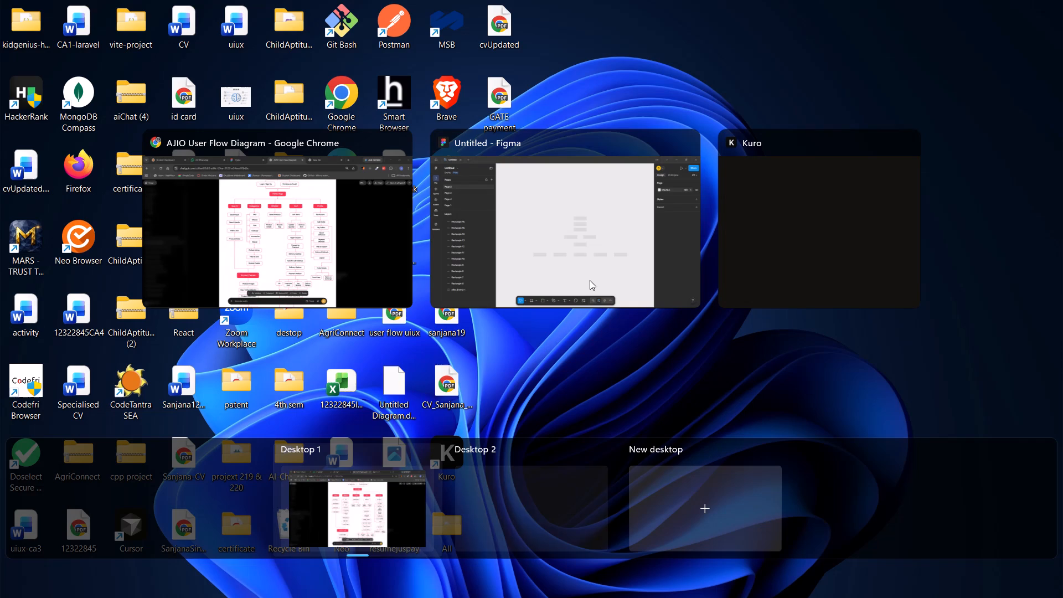
pyautogui.click(585, 262)
pyautogui.scroll(-2, 580, 319)
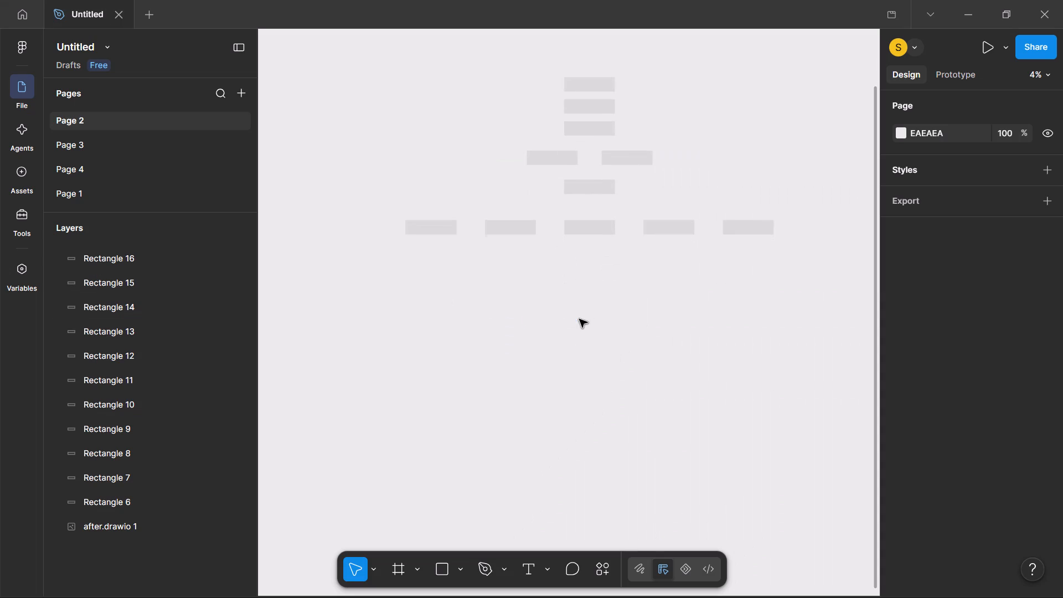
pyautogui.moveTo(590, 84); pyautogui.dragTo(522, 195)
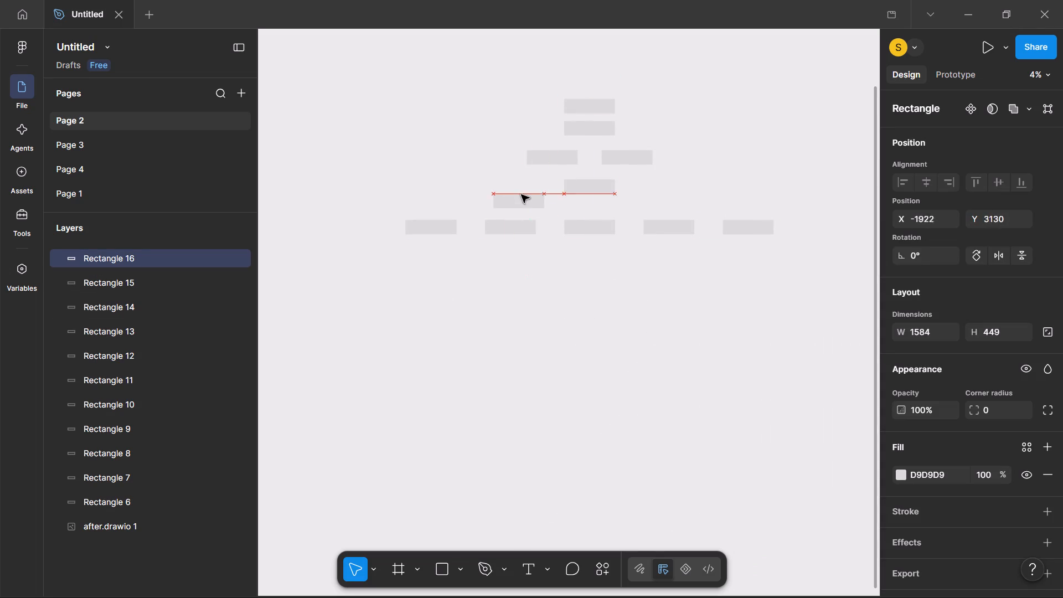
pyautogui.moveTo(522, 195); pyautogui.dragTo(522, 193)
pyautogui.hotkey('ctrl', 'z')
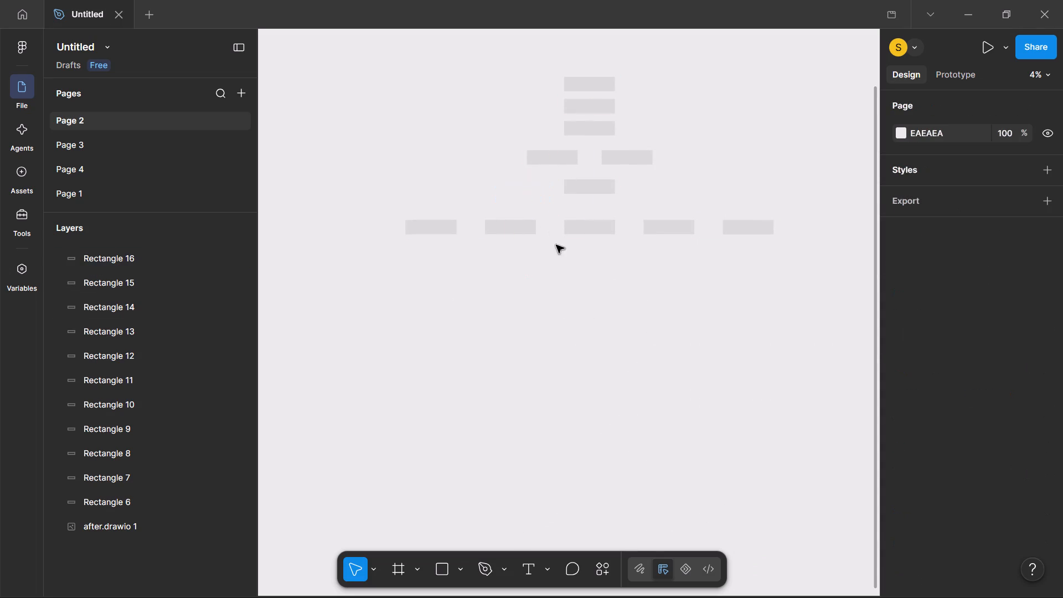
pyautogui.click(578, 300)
# Duplicate the three stacked rectangles at the top of the diagram and place the copies below the five-node row's first rectangle, at X -4654.
pyautogui.moveTo(545, 63); pyautogui.dragTo(633, 144)
pyautogui.hotkey('ctrl', 'c')
pyautogui.hotkey('ctrl', 'v')
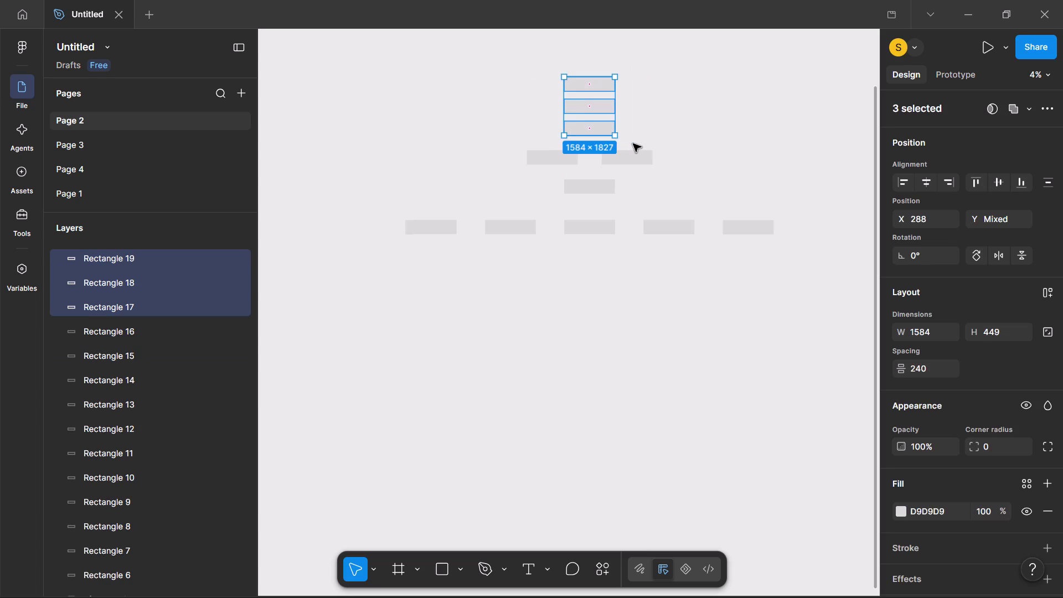
pyautogui.moveTo(587, 127); pyautogui.dragTo(500, 233)
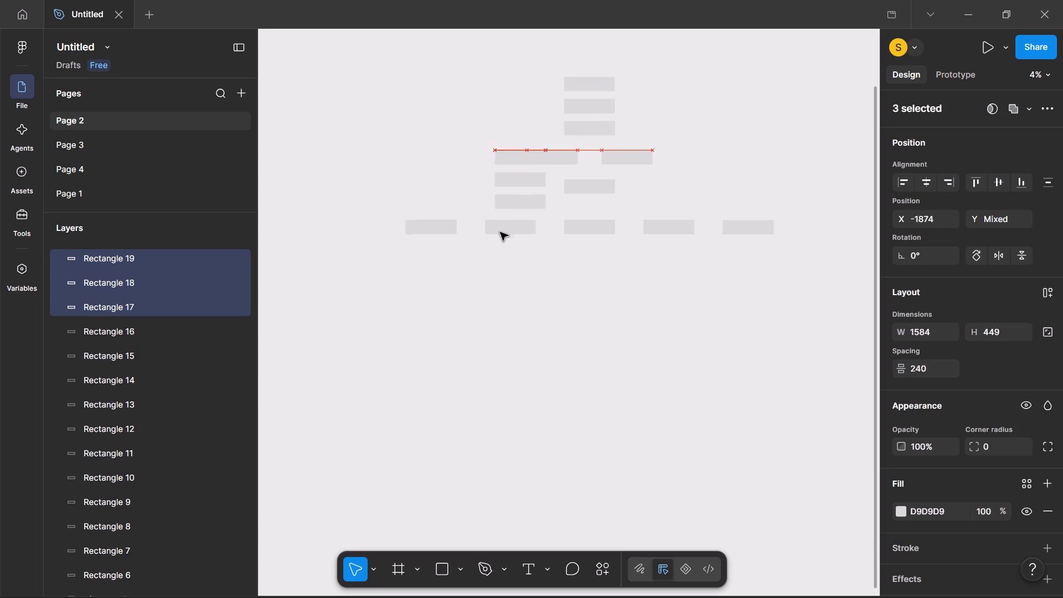
pyautogui.moveTo(500, 233); pyautogui.dragTo(430, 317)
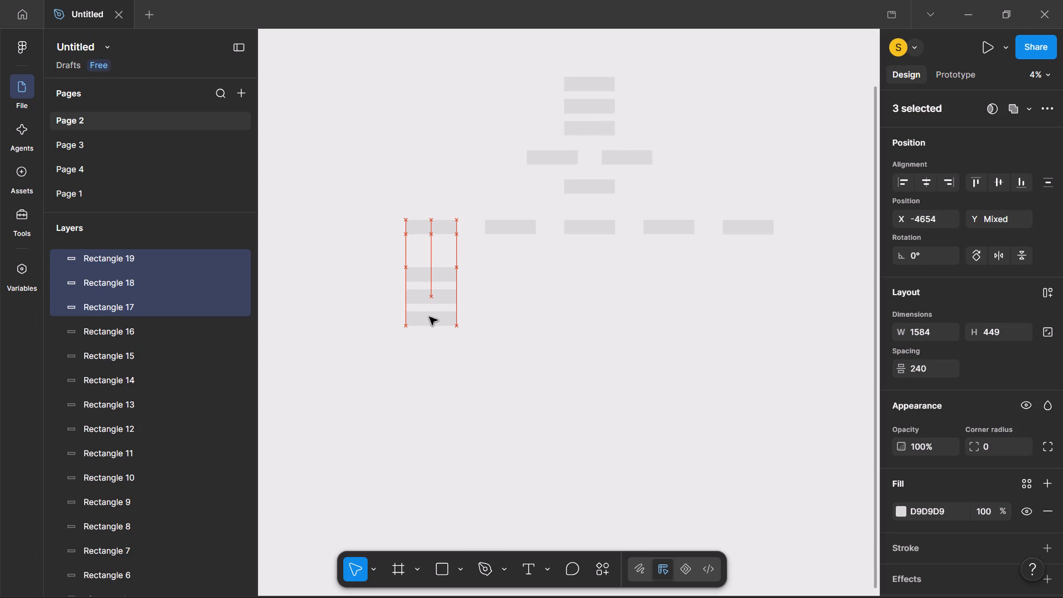
pyautogui.moveTo(430, 317); pyautogui.dragTo(430, 310)
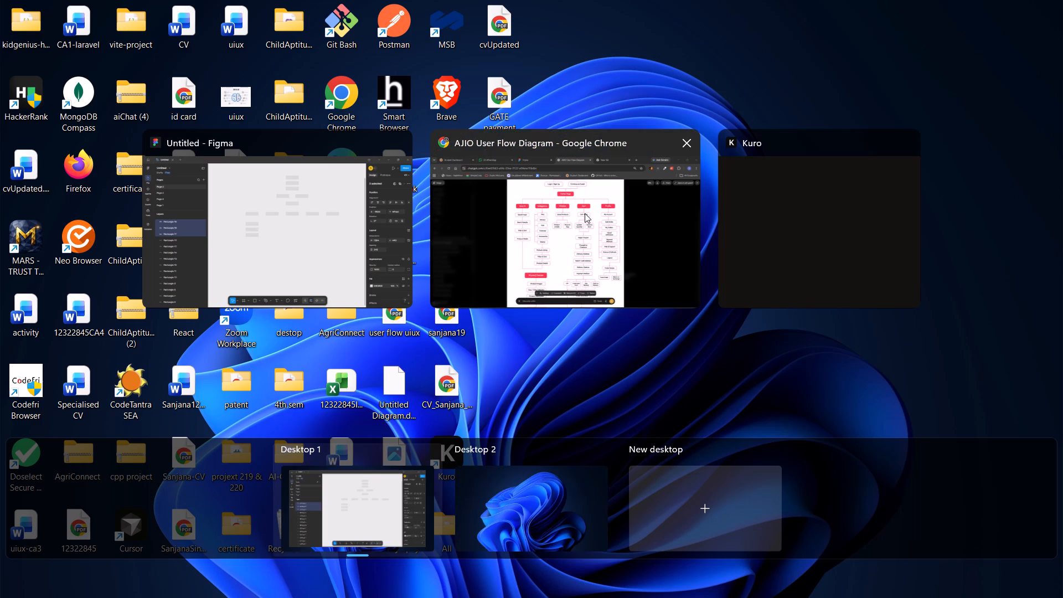
# Using the Chrome reference image as a guide, spread the three rectangles below the row's first node with wider, equal vertical gaps.
pyautogui.click(585, 213)
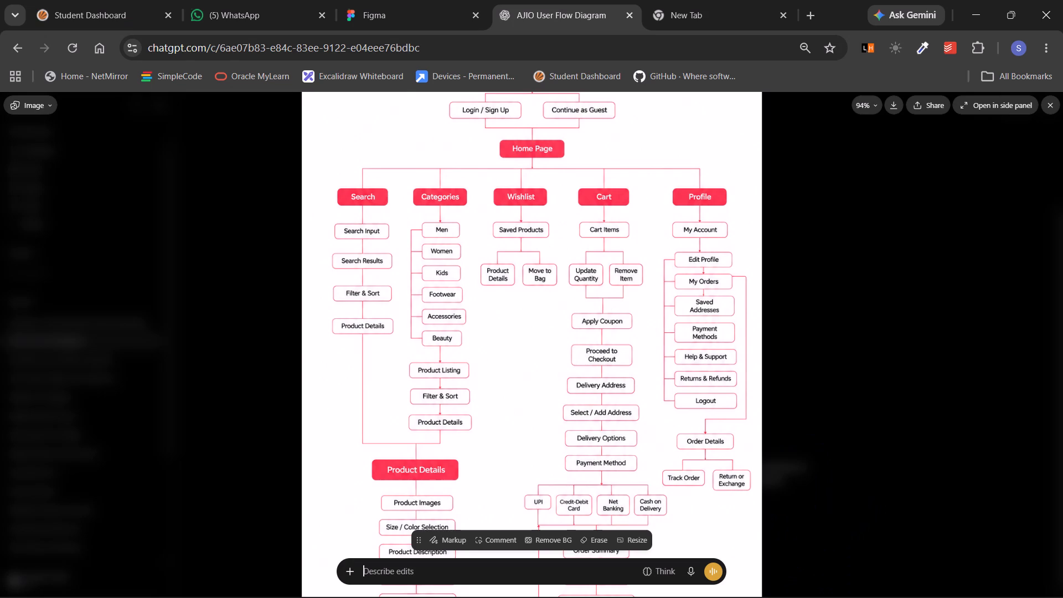
pyautogui.click(615, 193)
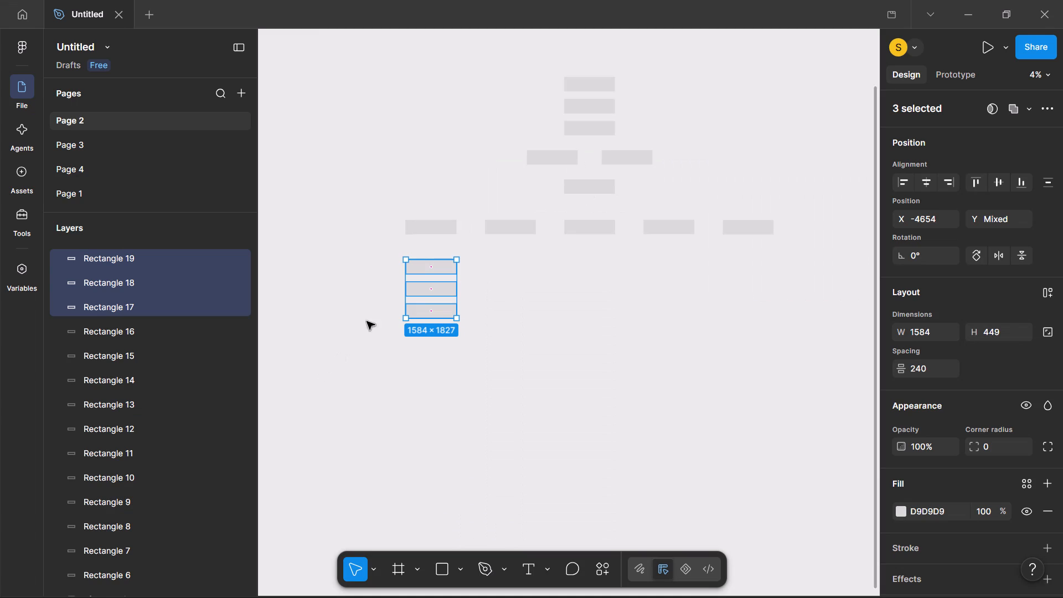
pyautogui.click(423, 319)
pyautogui.click(519, 342)
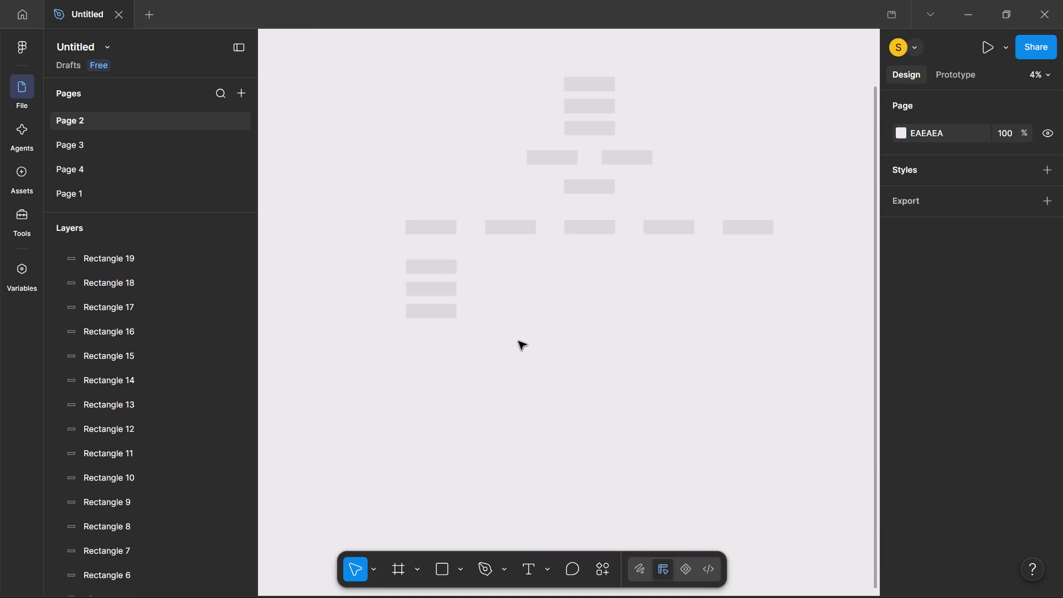
pyautogui.click(441, 317)
pyautogui.moveTo(438, 310); pyautogui.dragTo(436, 318)
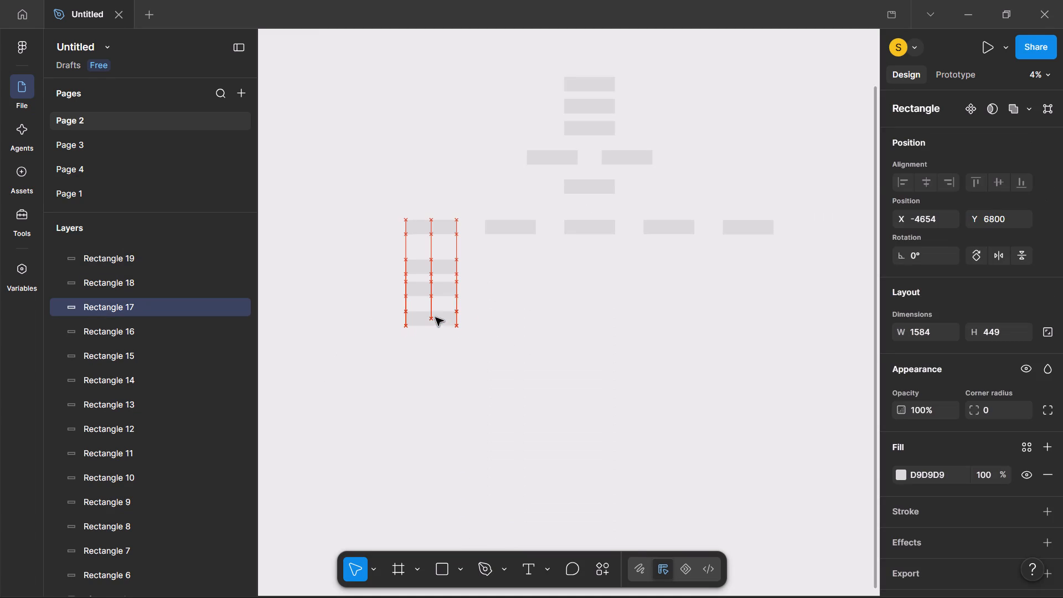
pyautogui.moveTo(436, 318); pyautogui.dragTo(436, 319)
pyautogui.moveTo(435, 292); pyautogui.dragTo(435, 295)
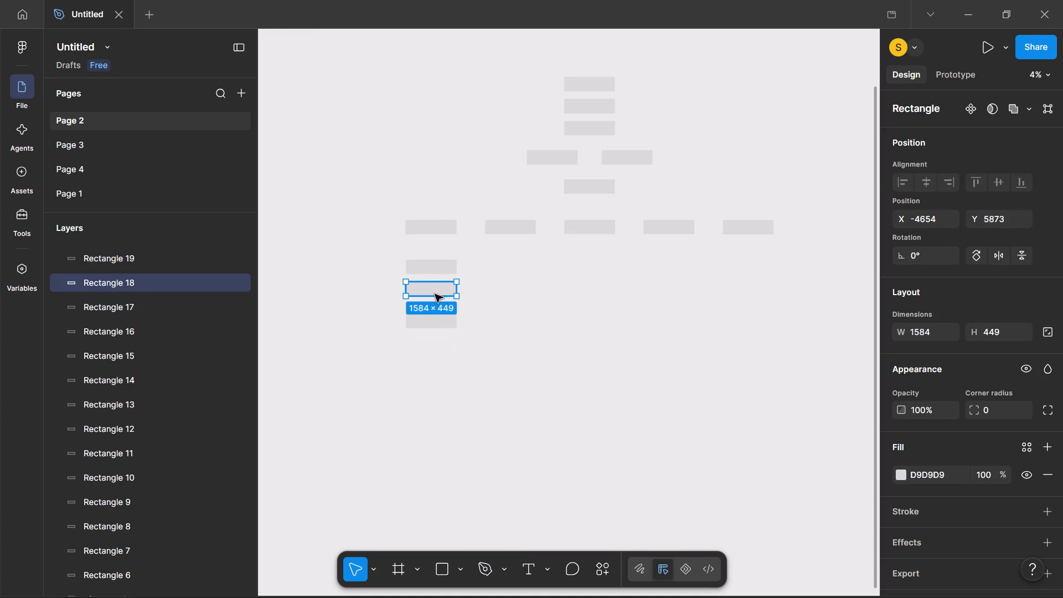
pyautogui.moveTo(435, 295); pyautogui.dragTo(435, 298)
pyautogui.click(515, 295)
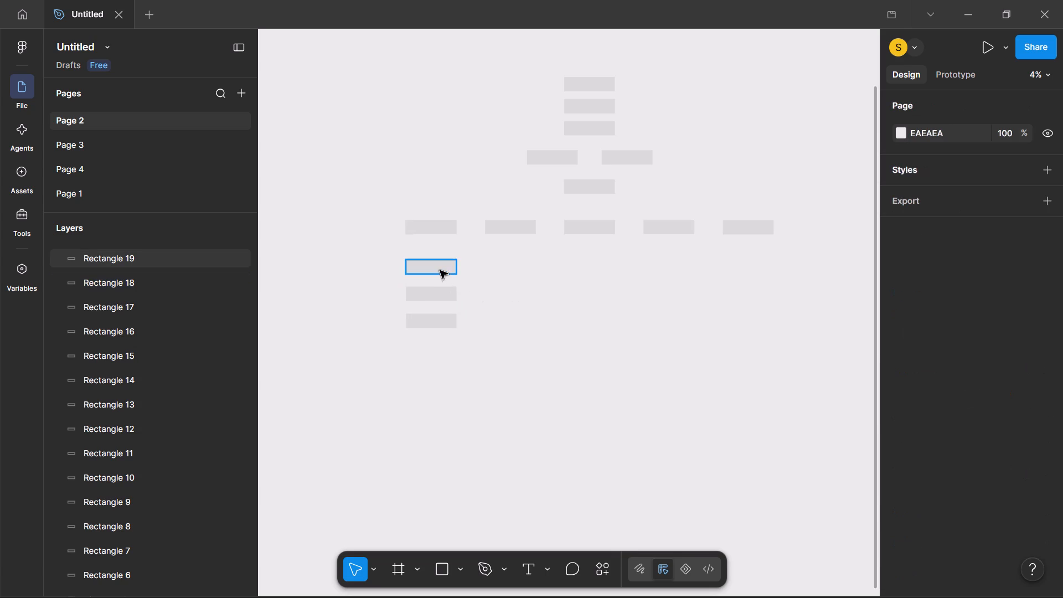
pyautogui.moveTo(440, 270); pyautogui.dragTo(440, 264)
pyautogui.click(536, 293)
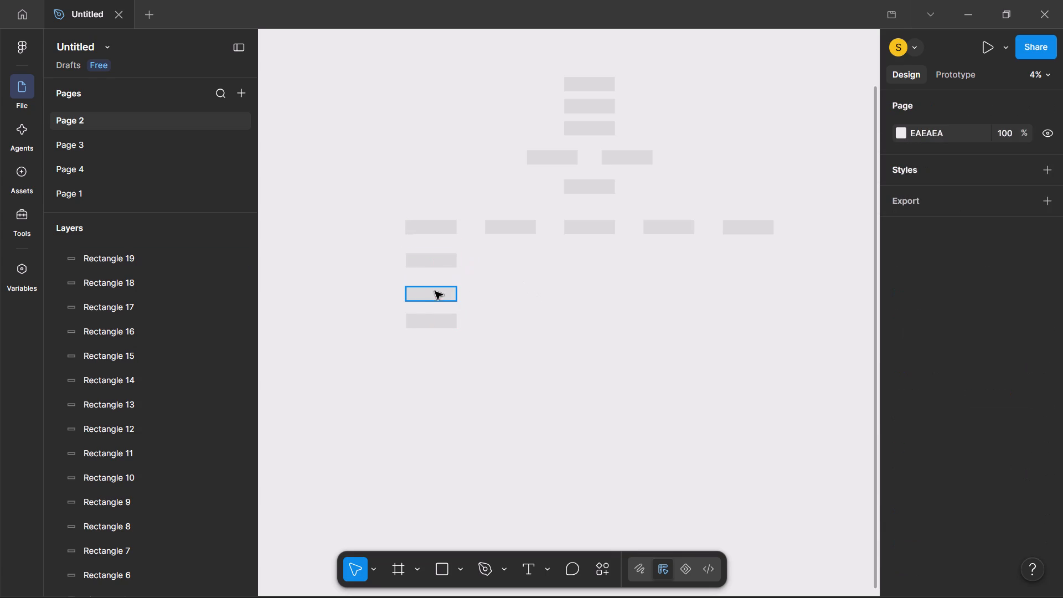
pyautogui.click(432, 298)
pyautogui.click(522, 315)
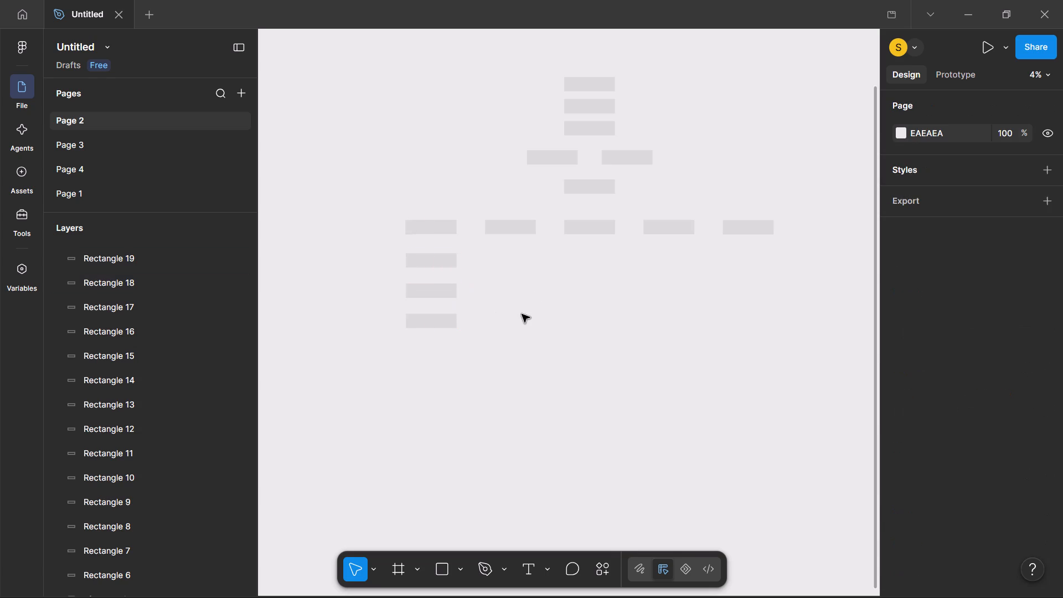
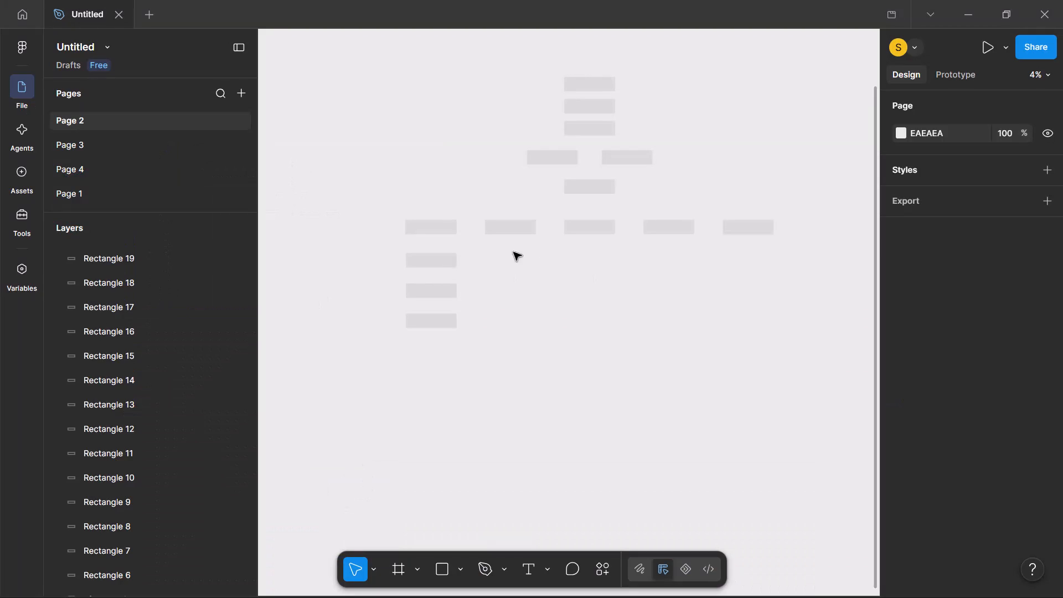
# Examine the flowchart image placed above the rectangles for reference, and return to the rectangle diagram.
pyautogui.click(437, 261)
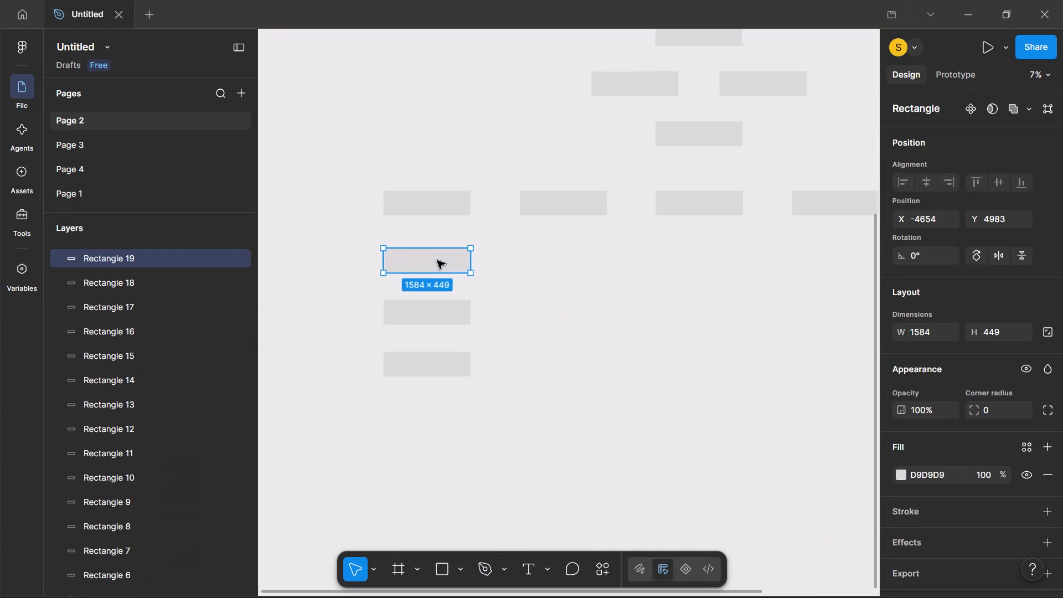
pyautogui.hscroll(-2, 437, 261)
pyautogui.scroll(1, 437, 261)
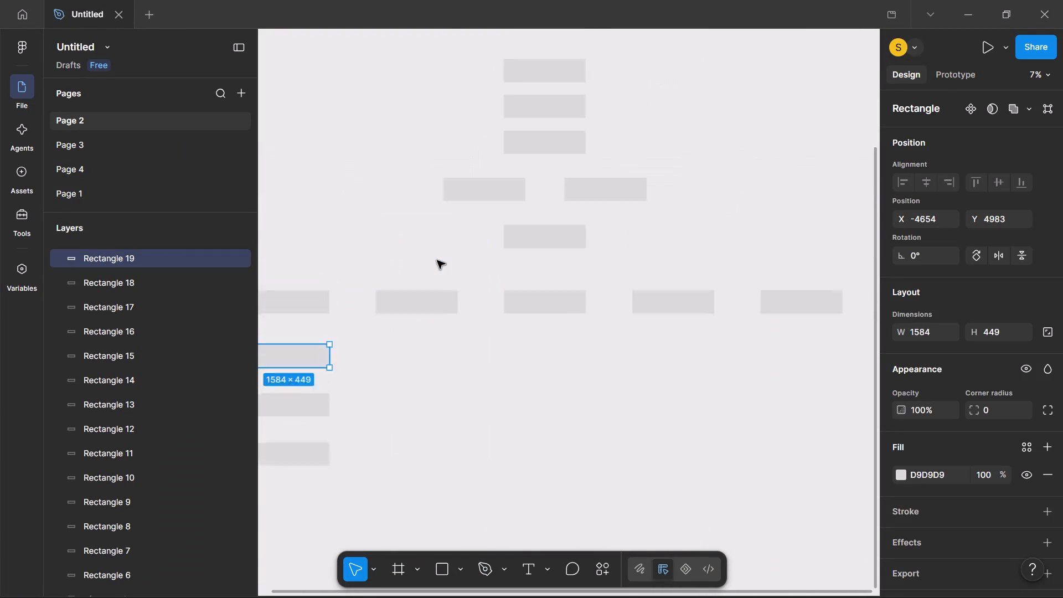
pyautogui.scroll(1, 437, 261)
pyautogui.scroll(-1, 437, 261)
pyautogui.scroll(2, 437, 261)
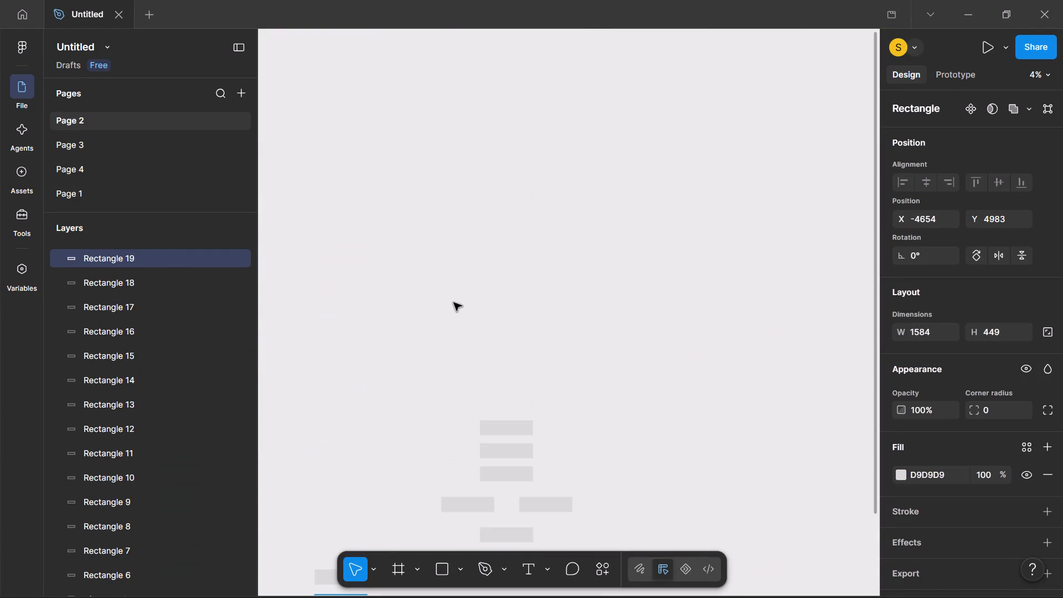
pyautogui.scroll(-2, 454, 303)
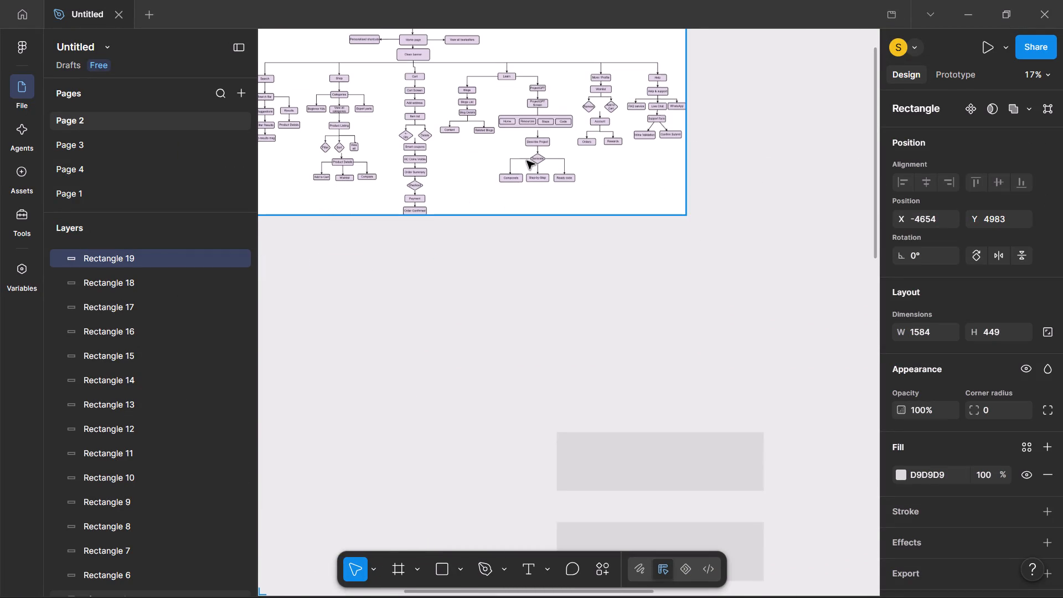
pyautogui.click(527, 161)
pyautogui.moveTo(527, 161); pyautogui.dragTo(654, 0)
pyautogui.click(746, 73)
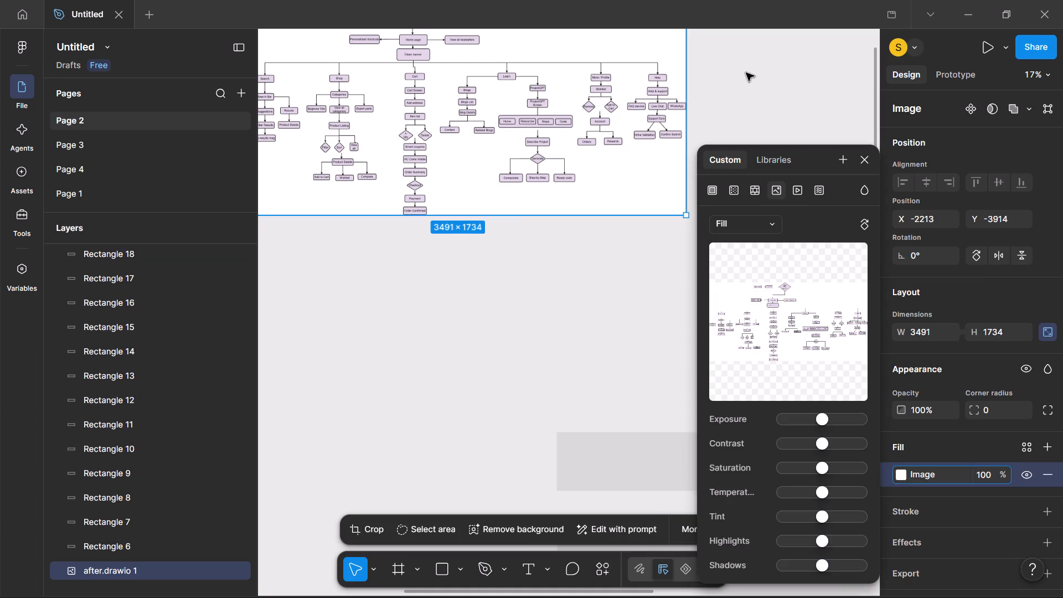
pyautogui.click(582, 239)
pyautogui.scroll(-6, 625, 305)
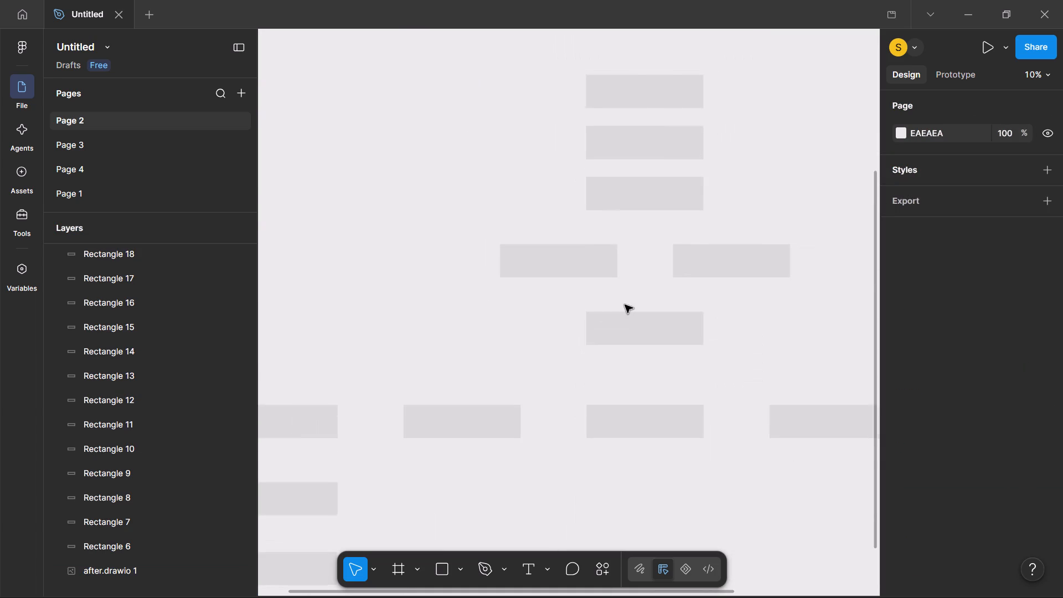
pyautogui.scroll(-1, 625, 305)
pyautogui.hscroll(-1, 625, 305)
pyautogui.scroll(1, 625, 305)
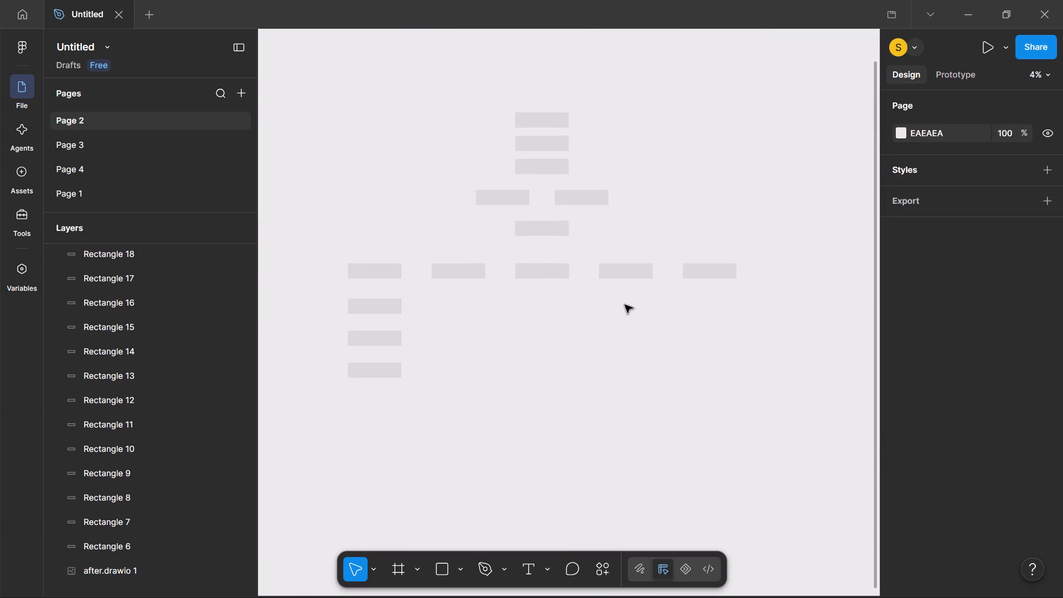
# Switch to Chrome to examine the category branches in the AJIO User Flow reference image, and return to Figma.
pyautogui.click(625, 306)
pyautogui.click(646, 210)
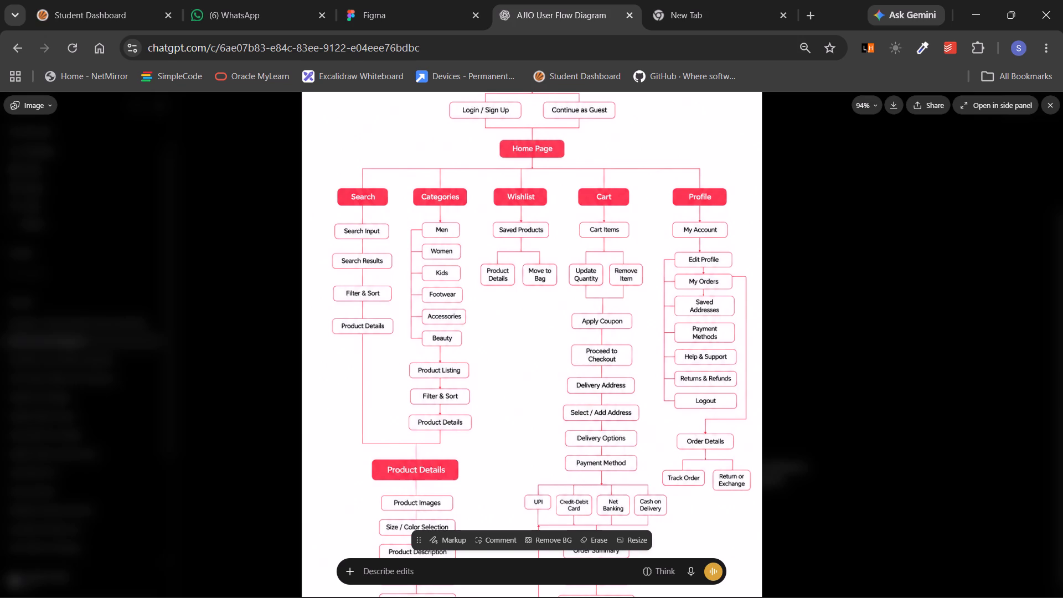
pyautogui.click(587, 229)
pyautogui.scroll(-1, 467, 317)
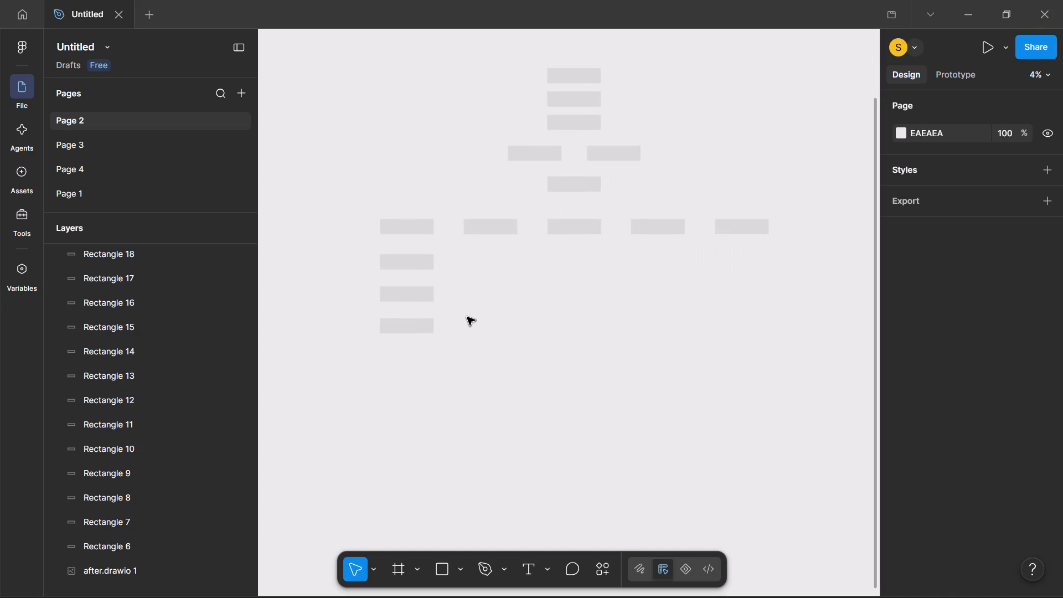
pyautogui.rightClick(467, 317)
pyautogui.click(456, 326)
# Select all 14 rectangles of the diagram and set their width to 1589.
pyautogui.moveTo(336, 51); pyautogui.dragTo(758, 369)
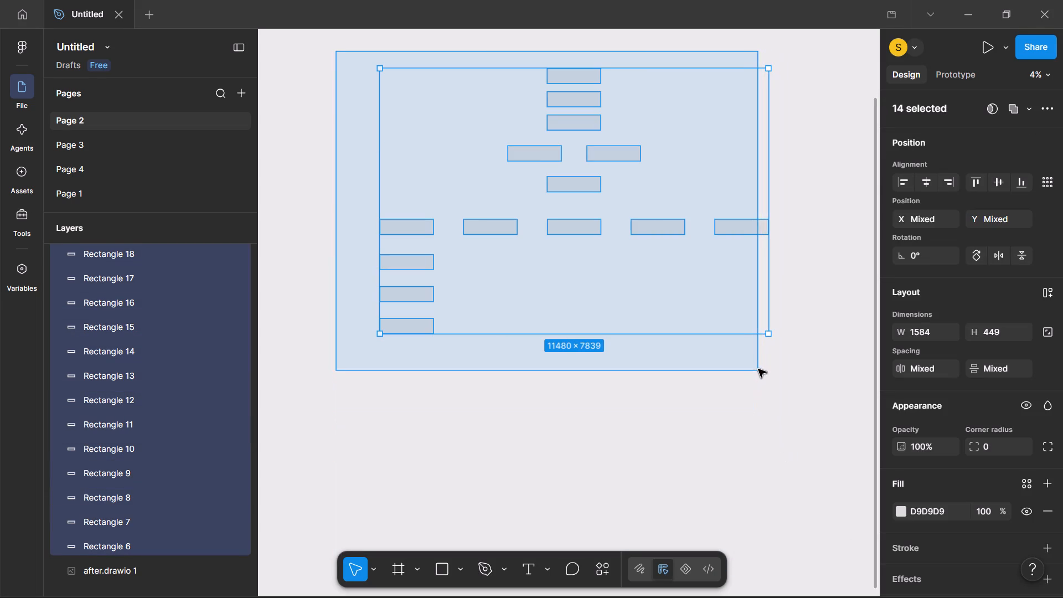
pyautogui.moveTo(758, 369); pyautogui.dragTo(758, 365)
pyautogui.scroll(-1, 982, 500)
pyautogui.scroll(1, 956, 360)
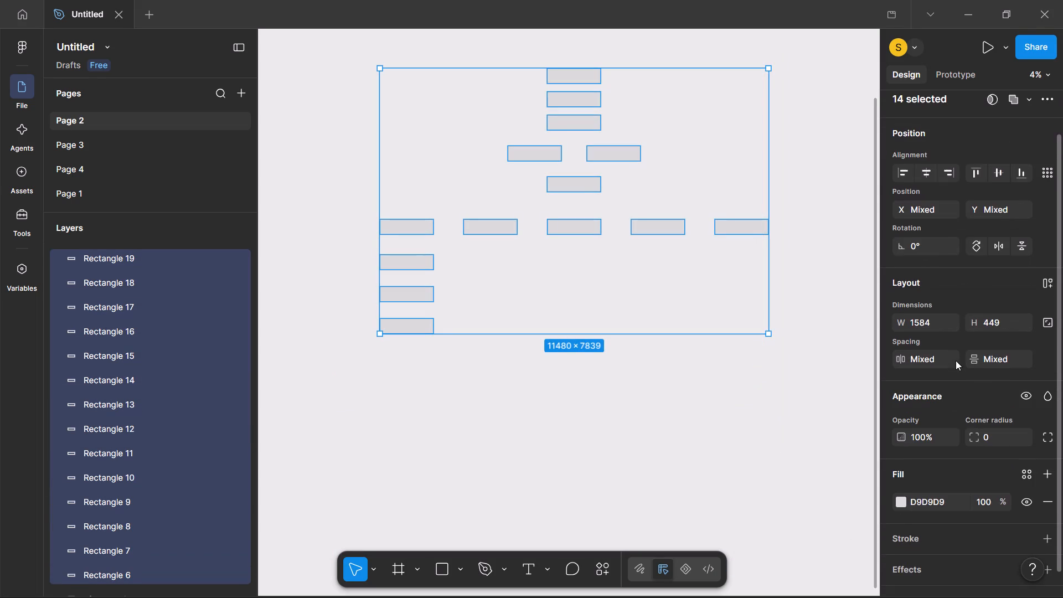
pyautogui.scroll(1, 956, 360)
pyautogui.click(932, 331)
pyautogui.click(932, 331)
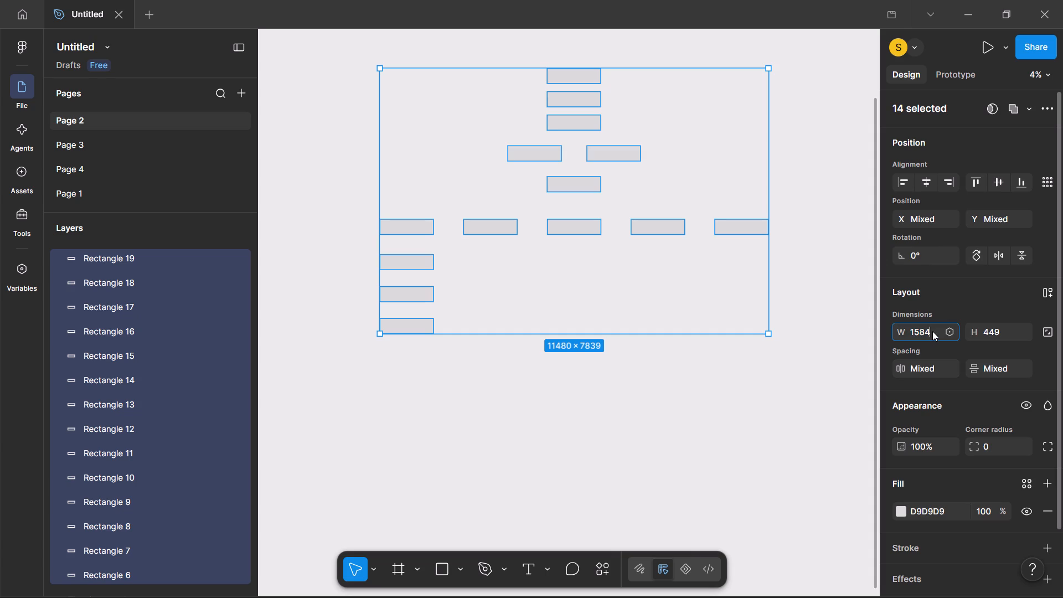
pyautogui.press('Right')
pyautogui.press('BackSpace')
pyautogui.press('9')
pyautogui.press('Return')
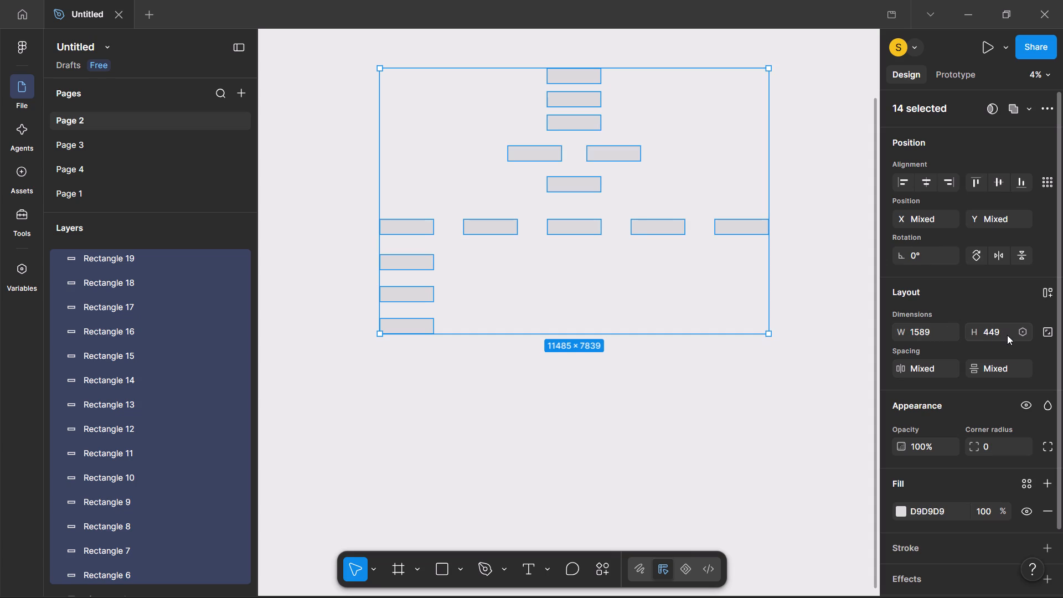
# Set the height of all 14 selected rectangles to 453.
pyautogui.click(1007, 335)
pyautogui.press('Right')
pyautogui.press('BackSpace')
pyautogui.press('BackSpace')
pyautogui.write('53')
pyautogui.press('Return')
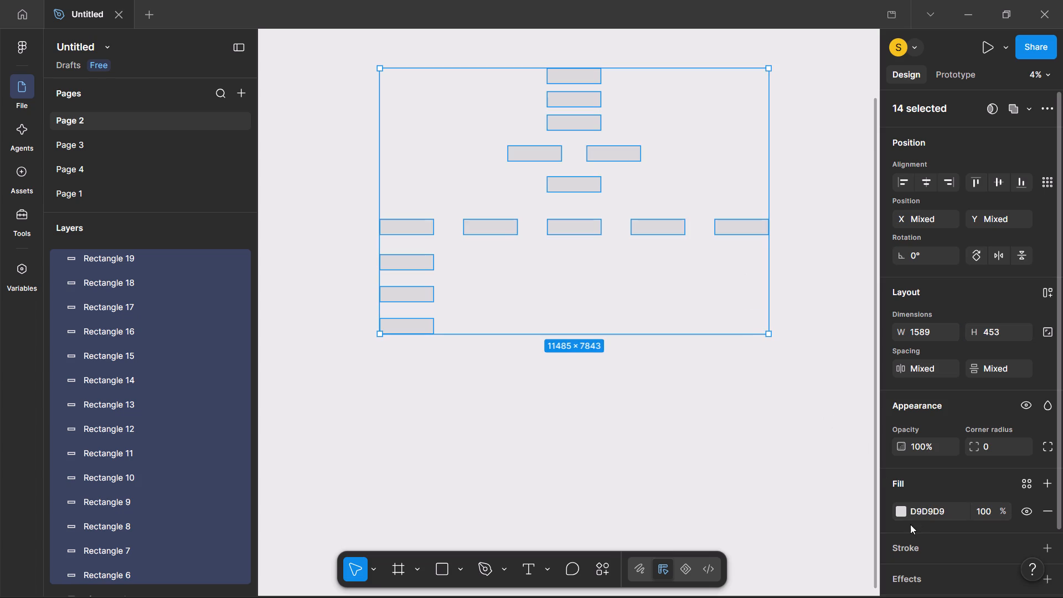
# Change the fill of all 14 rectangles to the dark brown 4B2A2A and deselect them.
pyautogui.click(896, 504)
pyautogui.click(900, 511)
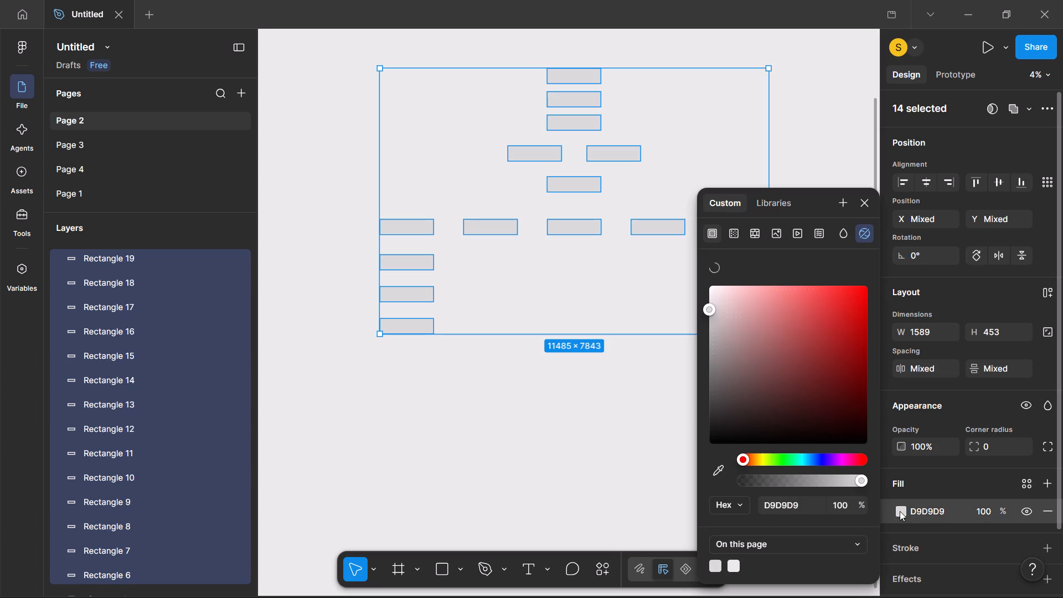
pyautogui.click(775, 328)
pyautogui.moveTo(775, 328); pyautogui.dragTo(786, 292)
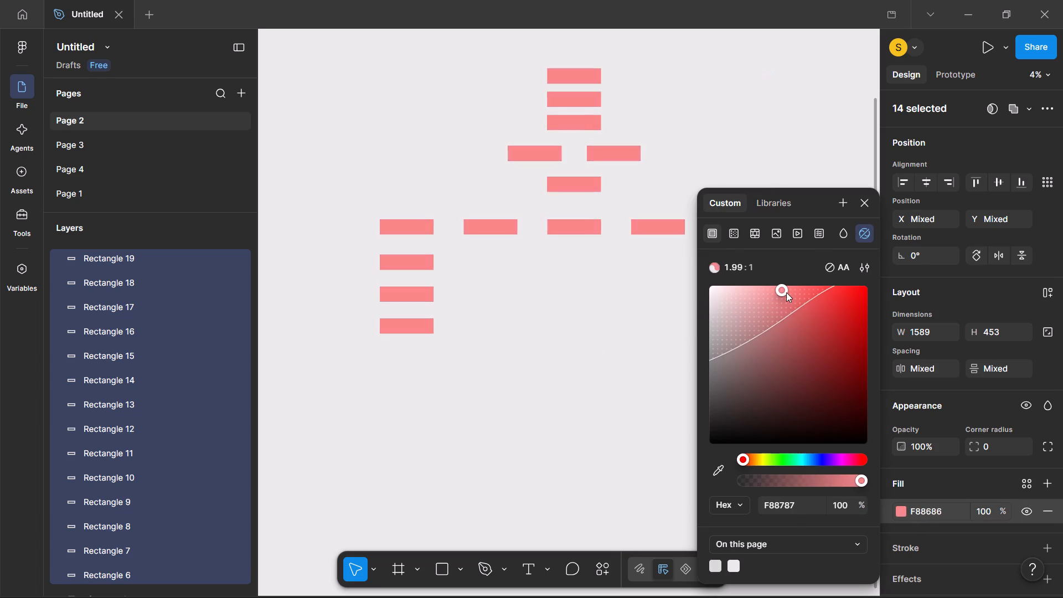
pyautogui.moveTo(786, 292); pyautogui.dragTo(779, 398)
pyautogui.click(574, 426)
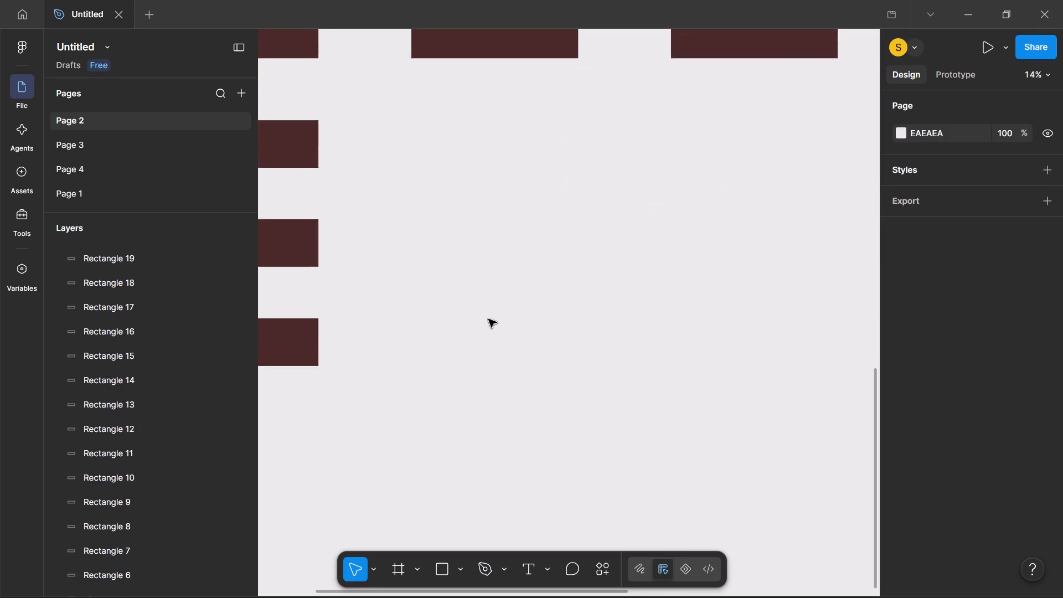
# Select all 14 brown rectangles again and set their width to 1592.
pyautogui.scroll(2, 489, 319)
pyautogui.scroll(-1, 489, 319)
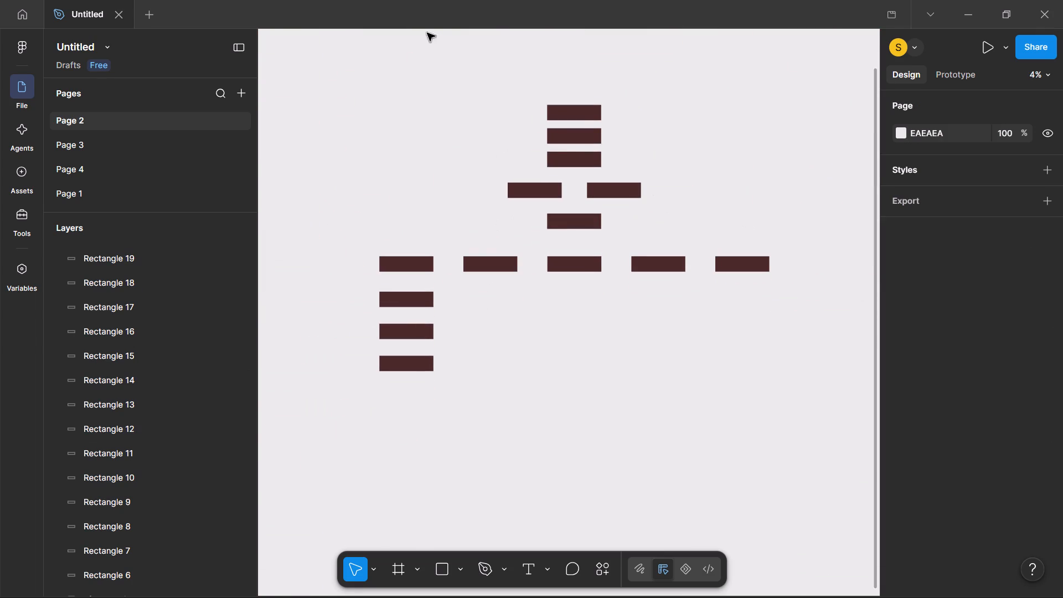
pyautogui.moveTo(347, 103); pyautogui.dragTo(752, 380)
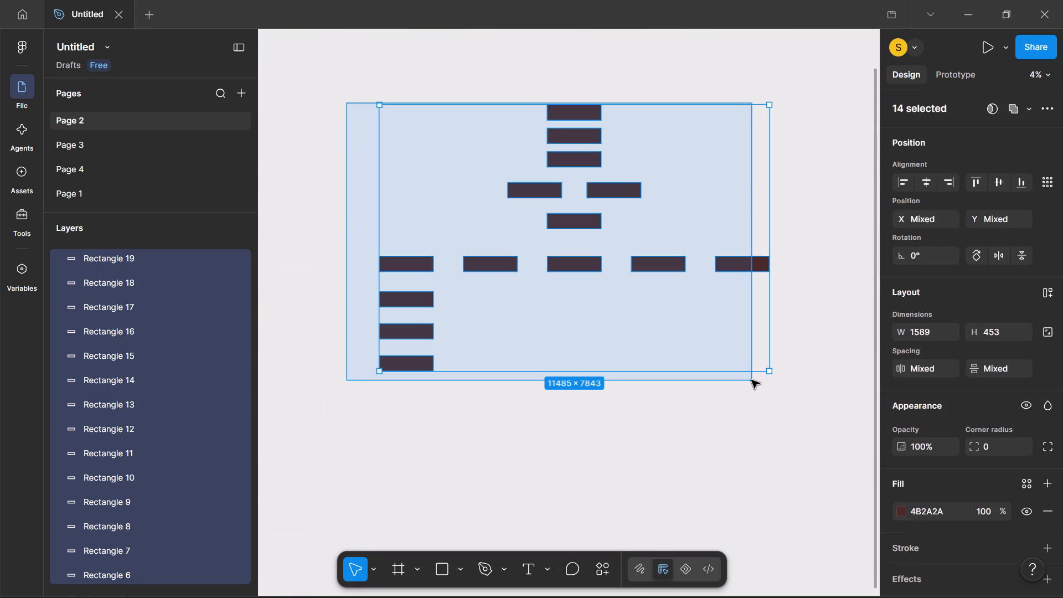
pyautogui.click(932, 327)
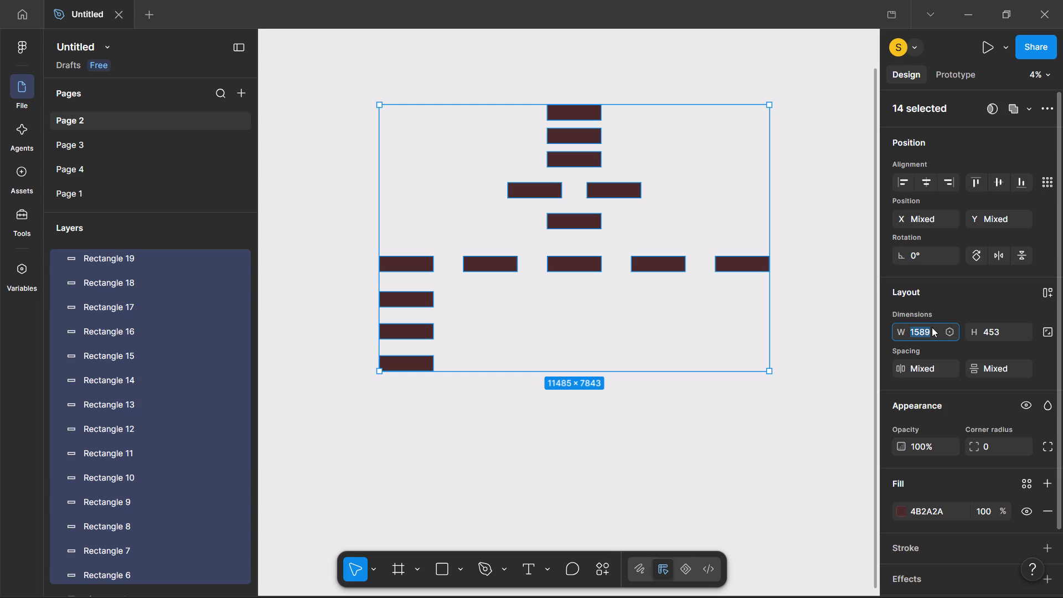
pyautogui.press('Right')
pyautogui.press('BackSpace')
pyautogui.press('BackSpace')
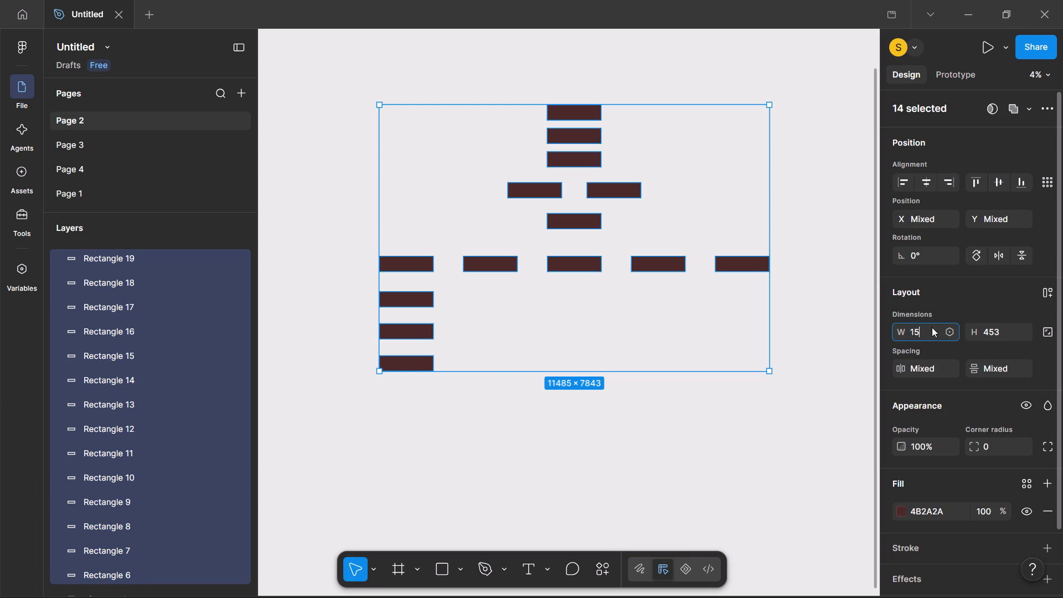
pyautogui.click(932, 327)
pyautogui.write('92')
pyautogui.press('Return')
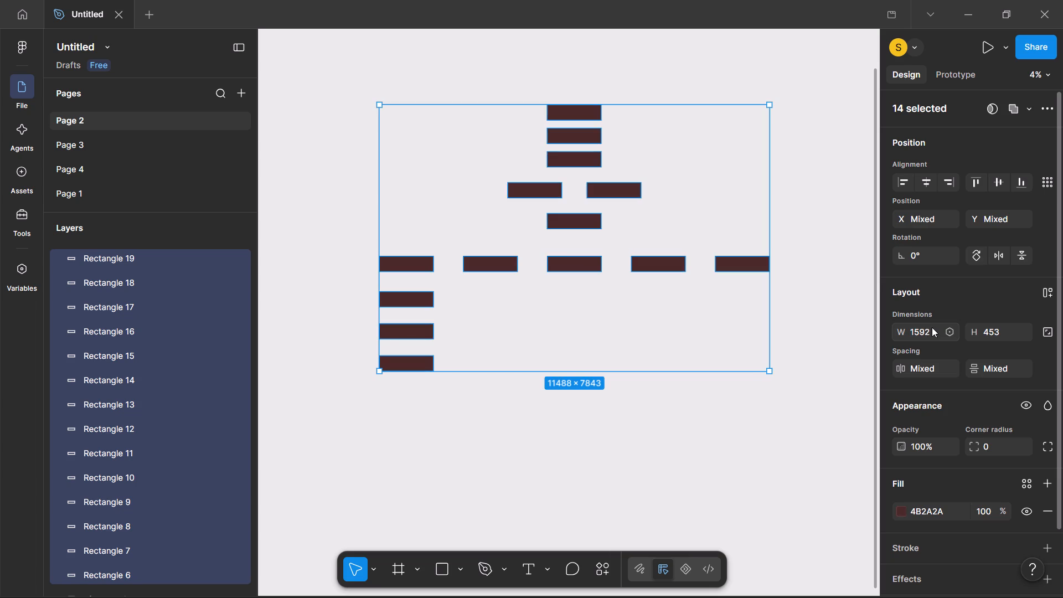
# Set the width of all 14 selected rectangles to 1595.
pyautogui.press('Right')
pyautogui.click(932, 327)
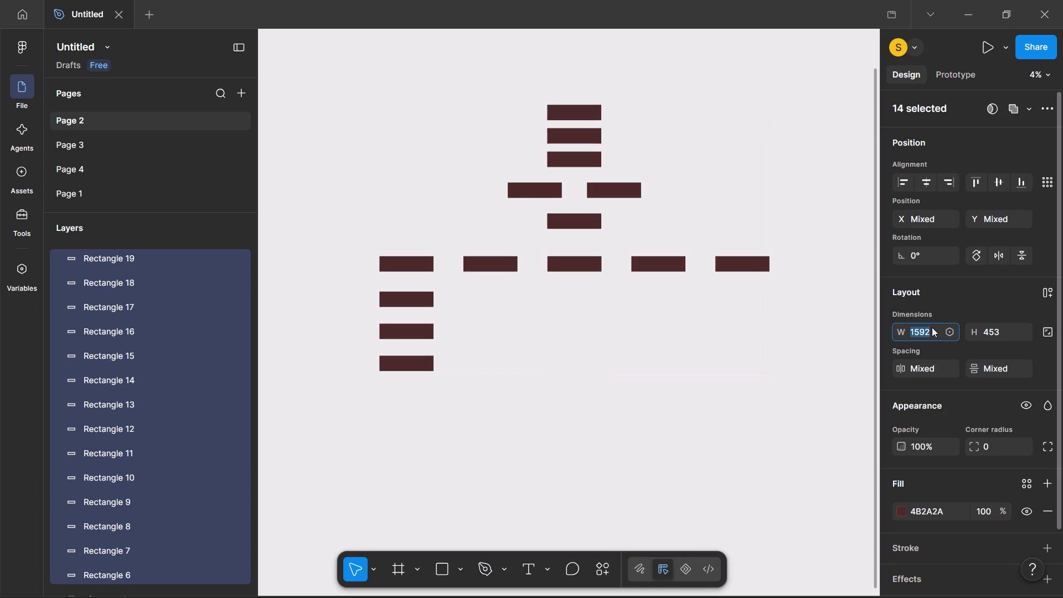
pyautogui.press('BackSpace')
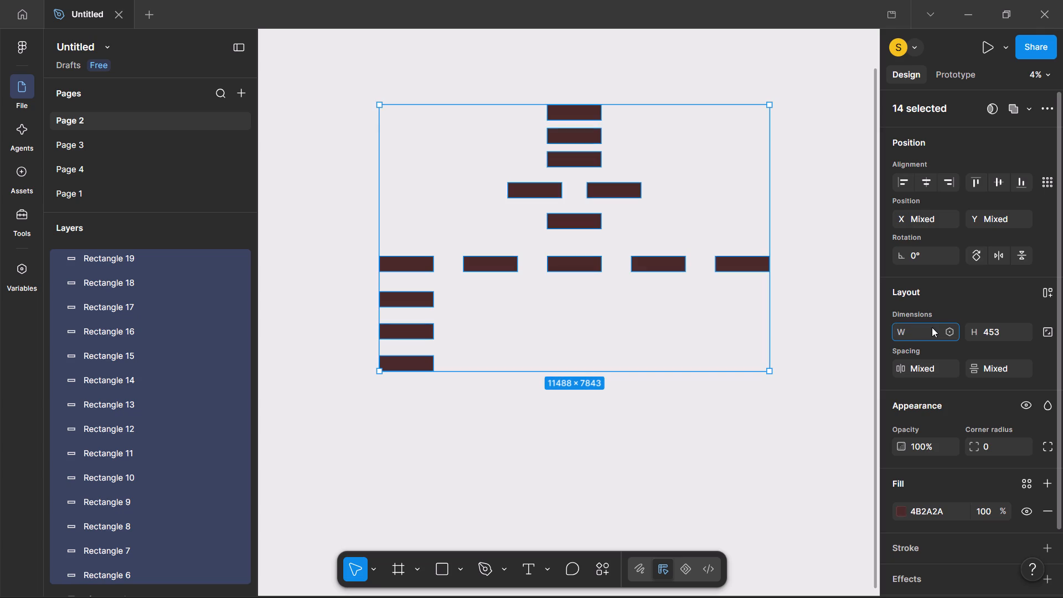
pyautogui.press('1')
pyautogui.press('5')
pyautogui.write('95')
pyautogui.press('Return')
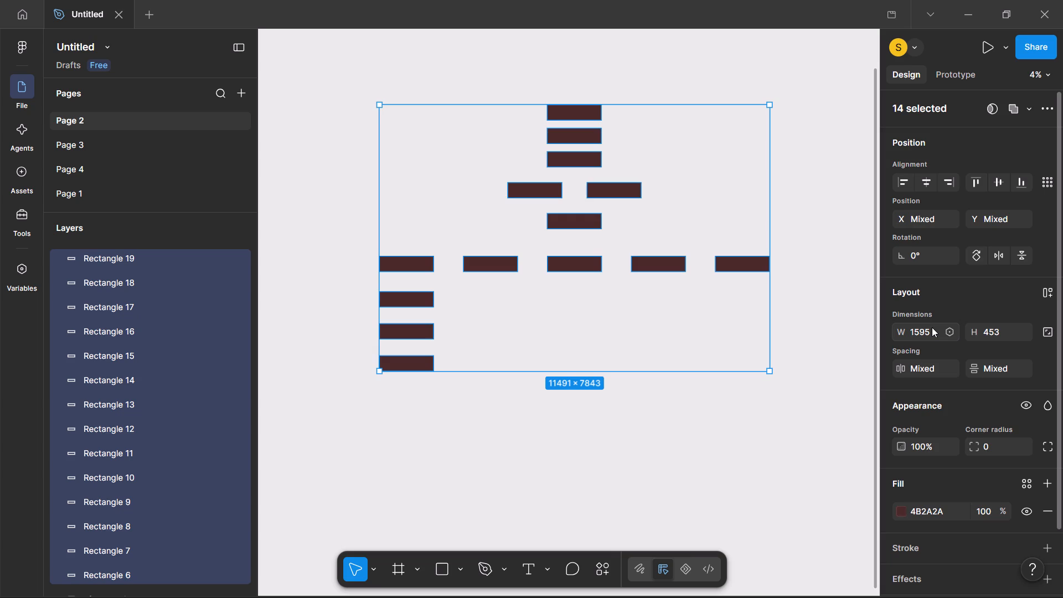
# Set the width of all 14 selected rectangles to 1594.
pyautogui.click(932, 327)
pyautogui.click(932, 327)
pyautogui.press('BackSpace')
pyautogui.press('4')
pyautogui.press('Return')
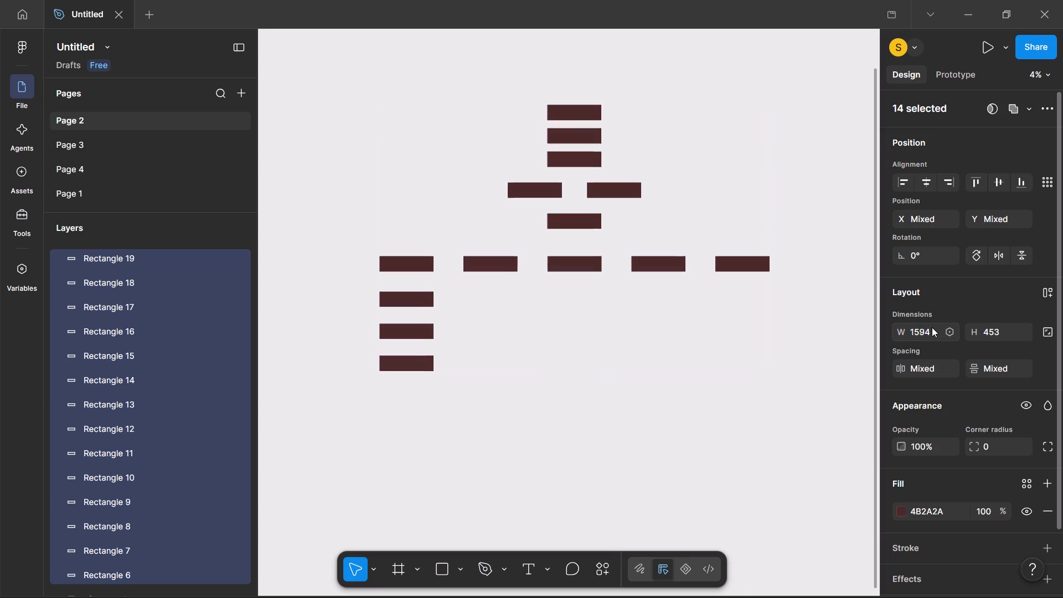
# Set the height of all 14 selected rectangles to 456.
pyautogui.click(1001, 333)
pyautogui.press('Right')
pyautogui.press('BackSpace')
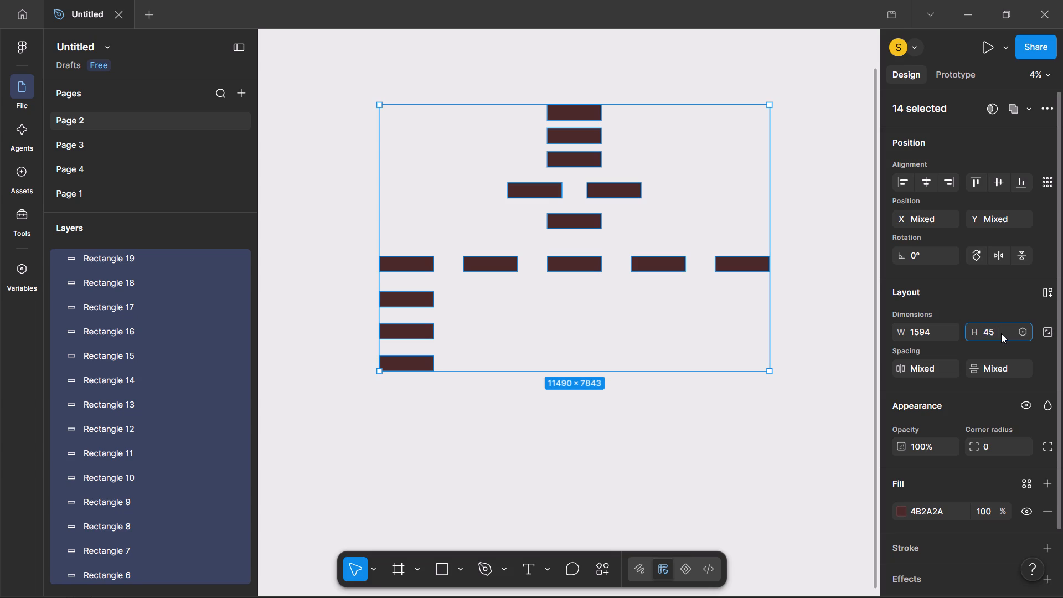
pyautogui.press('6')
pyautogui.press('Return')
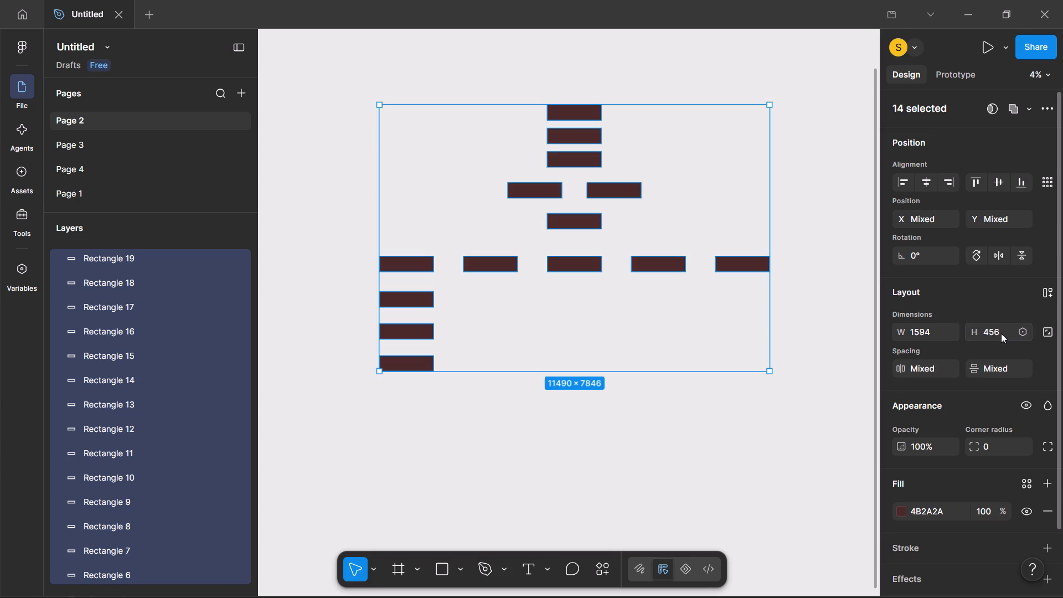
# Set the height of all 14 selected rectangles to 454 and deselect them.
pyautogui.click(1001, 333)
pyautogui.click(1001, 333)
pyautogui.press('BackSpace')
pyautogui.press('4')
pyautogui.press('Return')
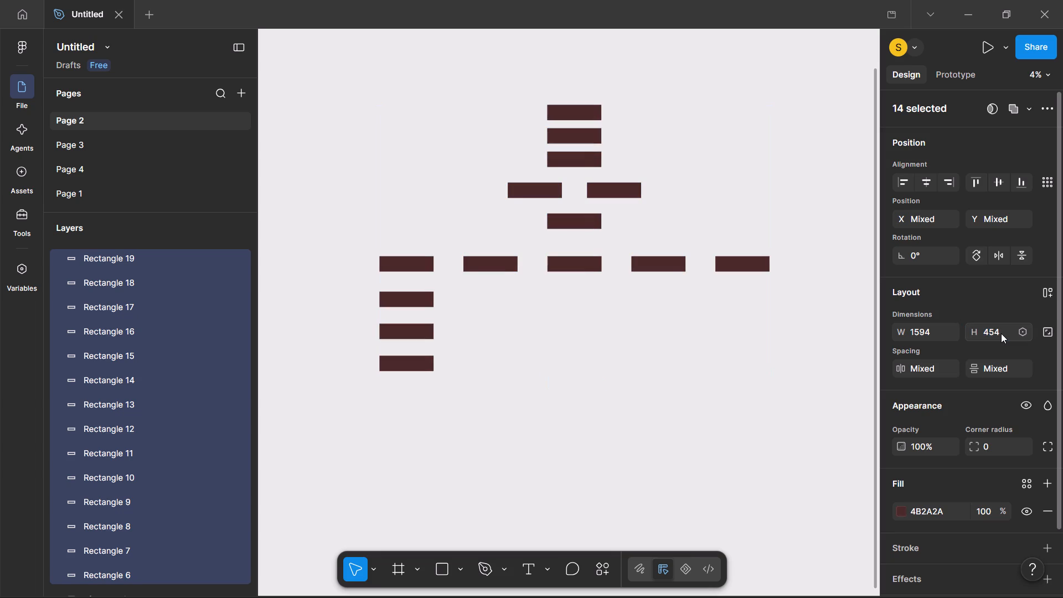
pyautogui.click(612, 329)
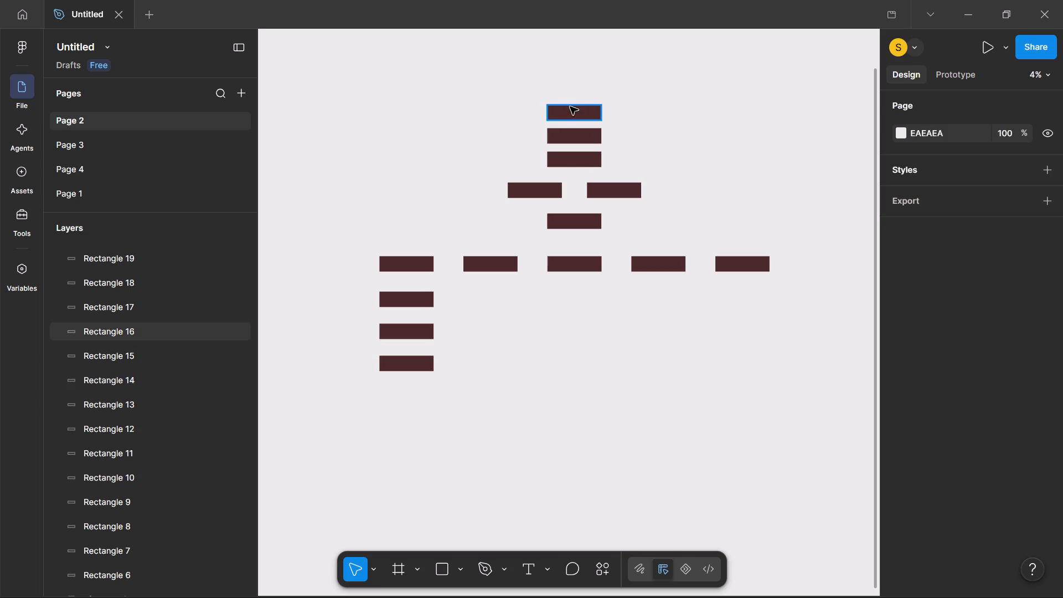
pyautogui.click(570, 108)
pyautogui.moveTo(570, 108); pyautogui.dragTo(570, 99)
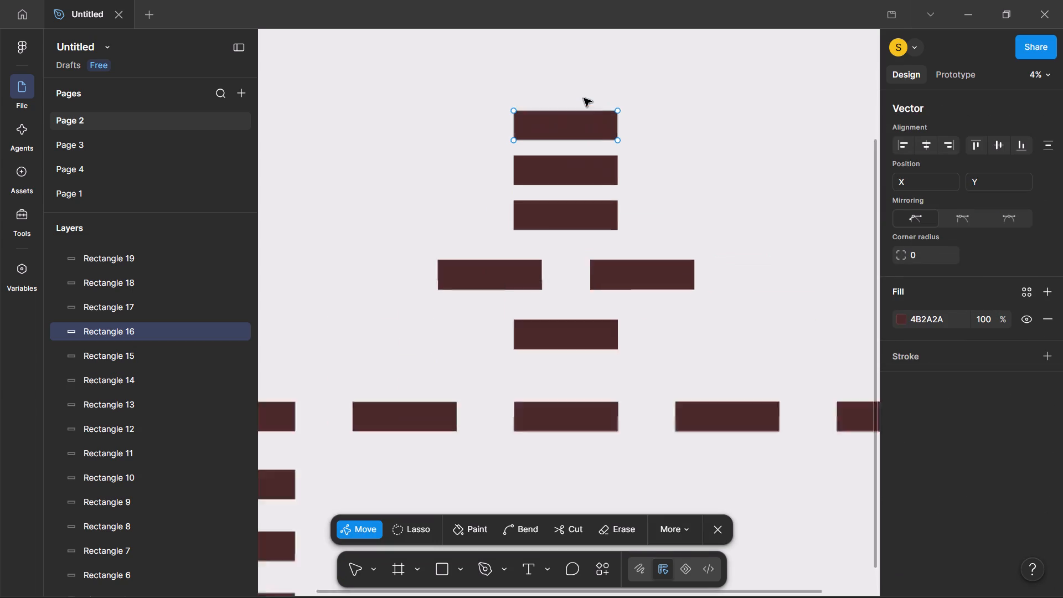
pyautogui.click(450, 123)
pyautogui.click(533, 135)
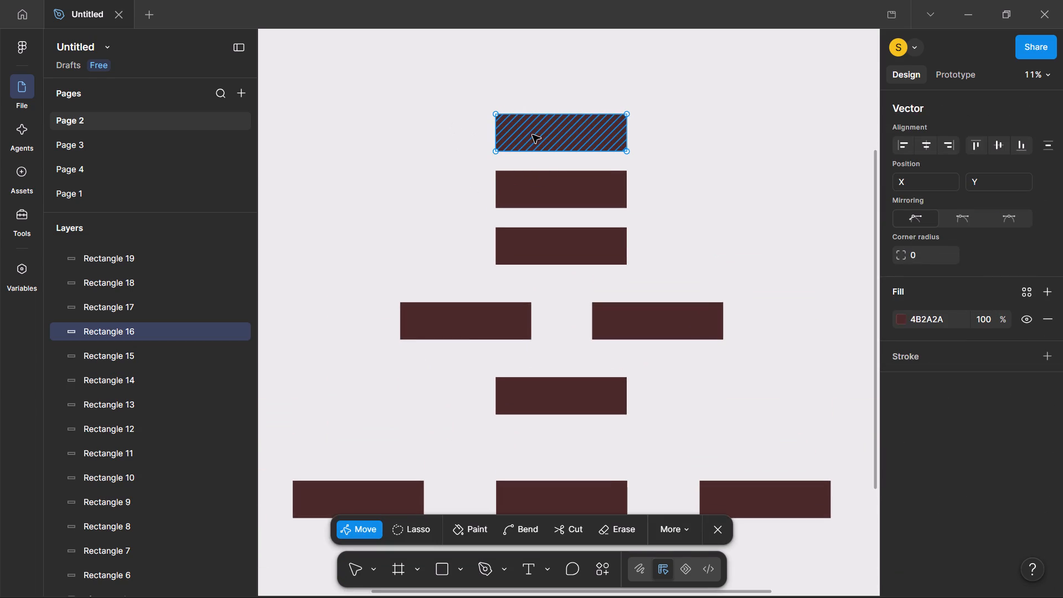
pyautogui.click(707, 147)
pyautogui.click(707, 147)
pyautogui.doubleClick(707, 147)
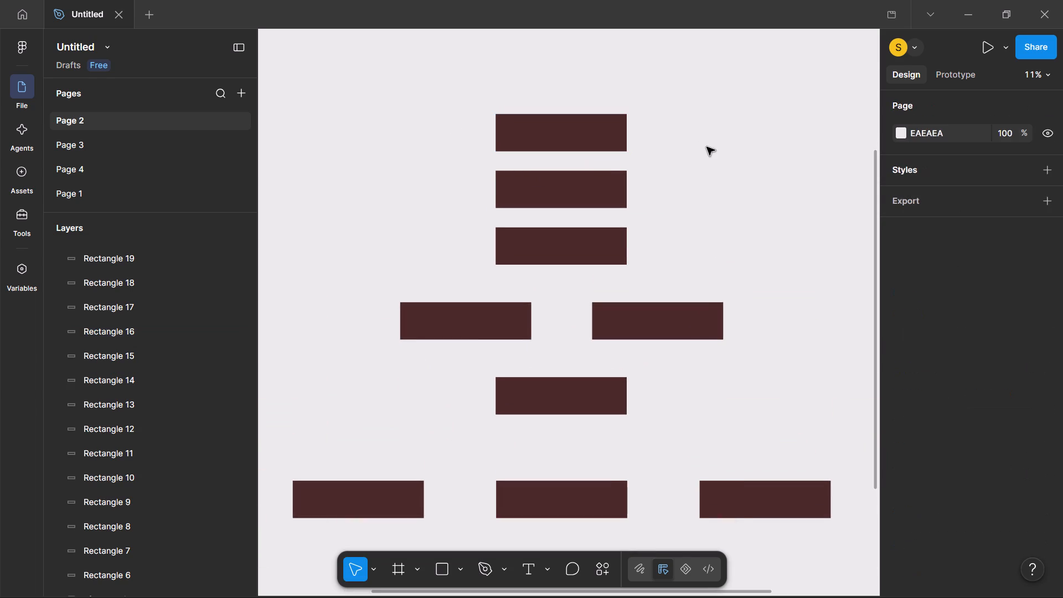
# Spread out the three stacked rectangles atop the central column, raising the first, placing the second at Y -61 and the third about Y 855.
pyautogui.click(586, 128)
pyautogui.moveTo(586, 128); pyautogui.dragTo(586, 103)
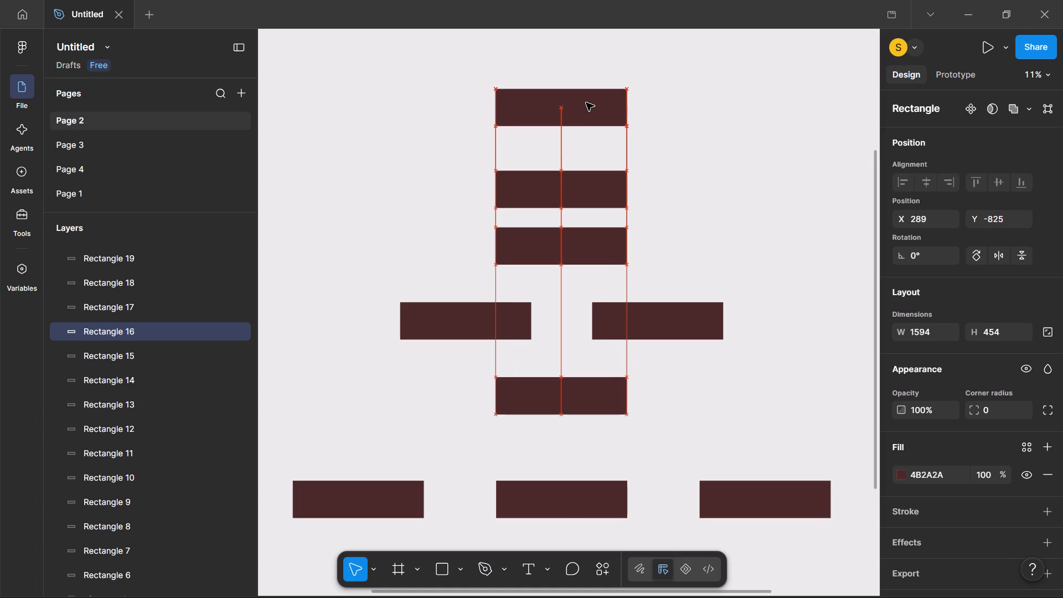
pyautogui.moveTo(586, 103); pyautogui.dragTo(586, 99)
pyautogui.click(580, 187)
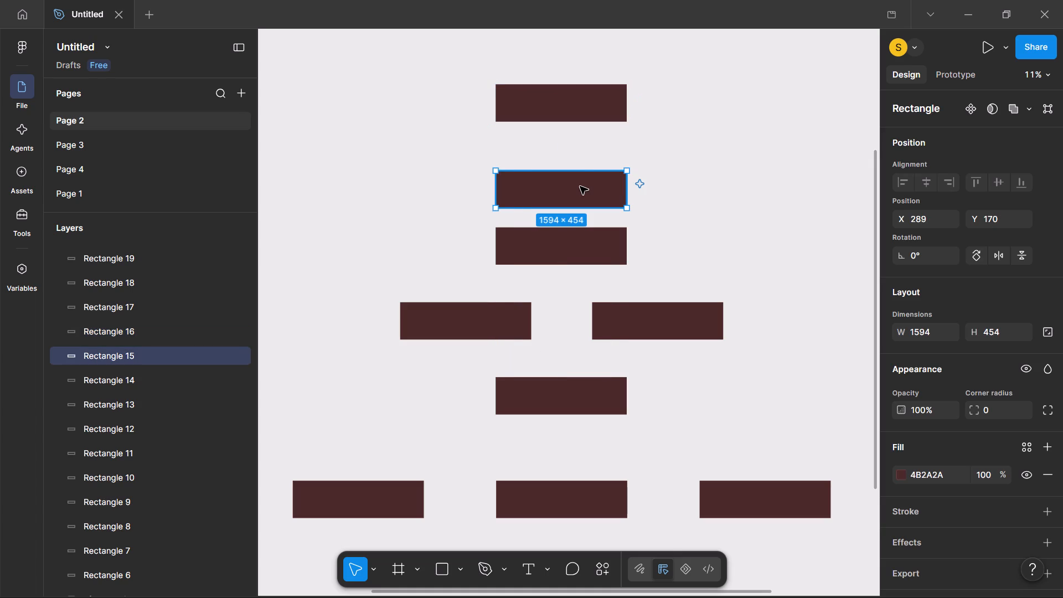
pyautogui.moveTo(580, 187); pyautogui.dragTo(580, 168)
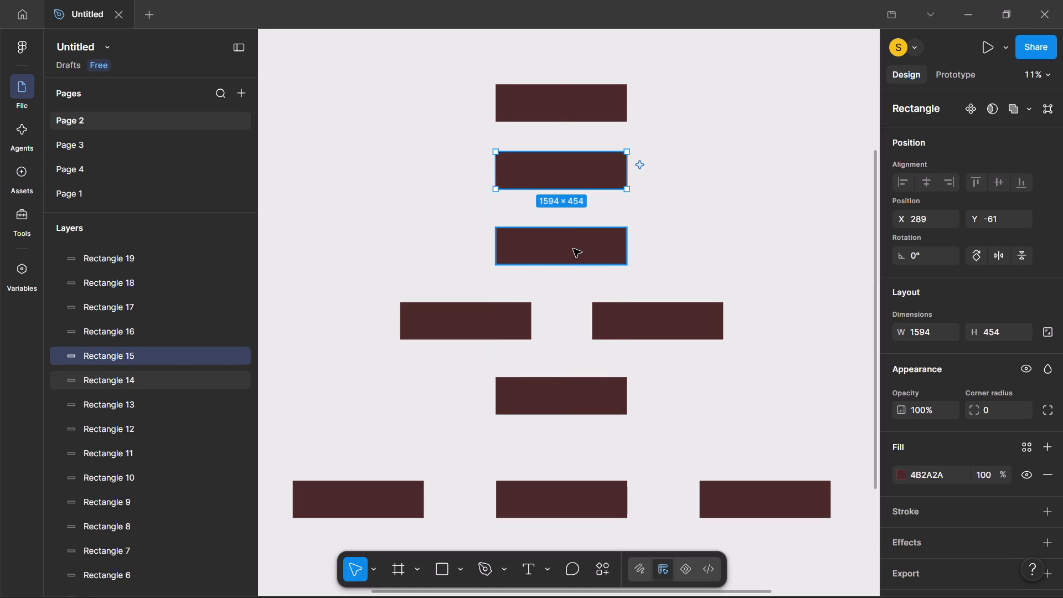
pyautogui.moveTo(574, 250); pyautogui.dragTo(574, 249)
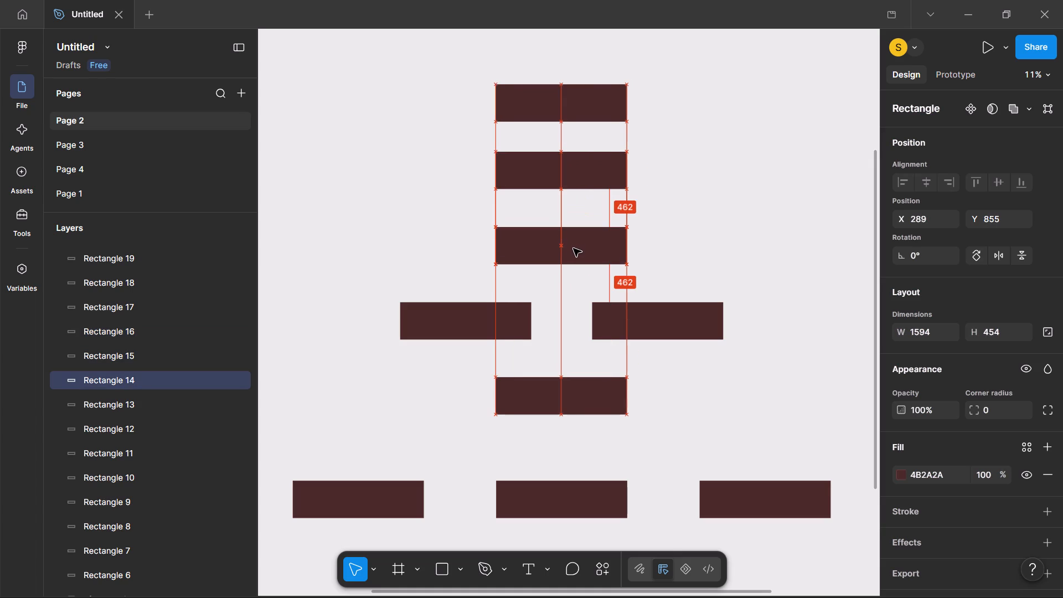
# Fine-tune the central column's third rectangle vertically so it sits evenly between the rectangle above and the pair below, and deselect it.
pyautogui.moveTo(574, 249); pyautogui.dragTo(574, 245)
pyautogui.moveTo(597, 249); pyautogui.dragTo(597, 255)
pyautogui.click(716, 241)
# Delete the reference diagram image above the rectangle layout.
pyautogui.scroll(-2, 716, 241)
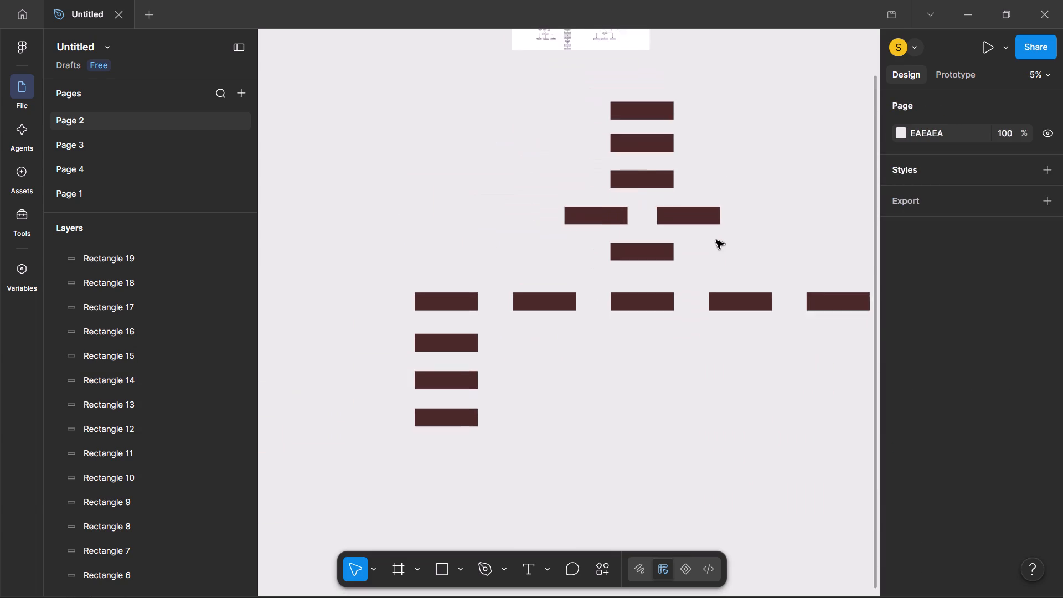
pyautogui.hscroll(-1, 716, 241)
pyautogui.scroll(1, 716, 241)
pyautogui.scroll(-1, 716, 241)
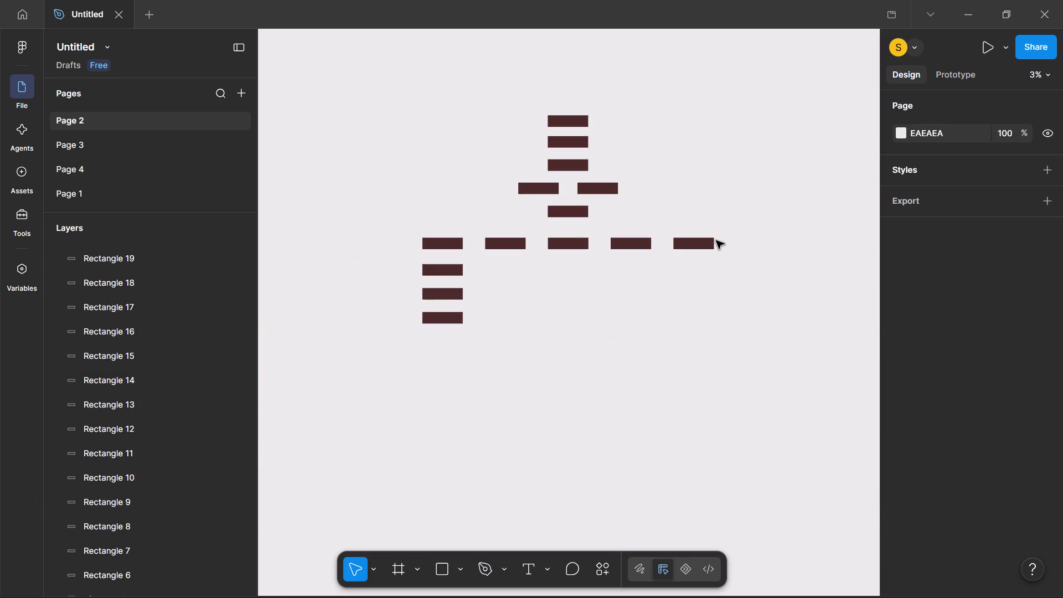
pyautogui.scroll(1, 613, 176)
pyautogui.click(533, 116)
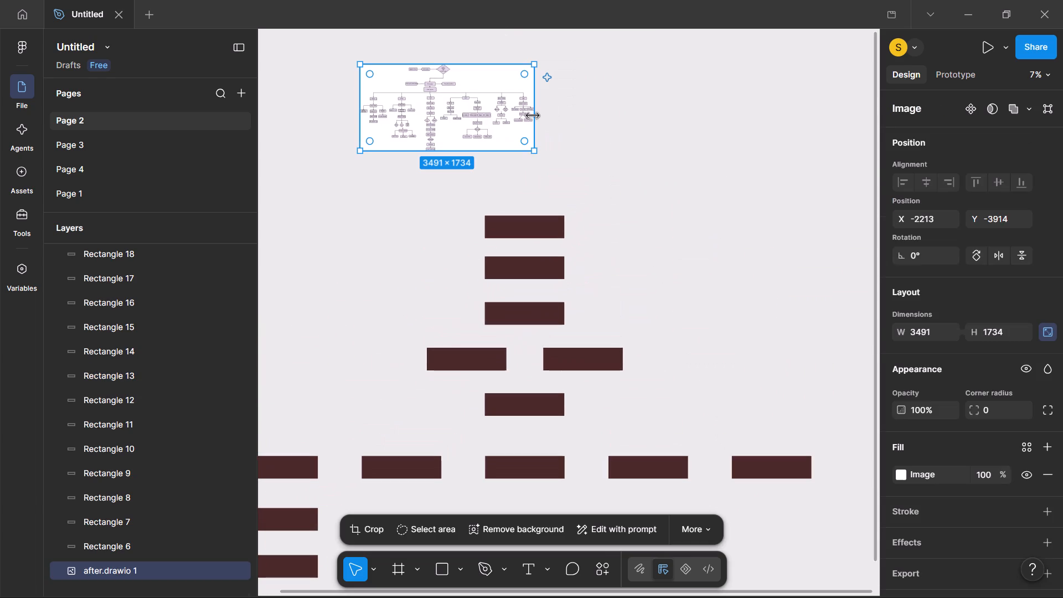
pyautogui.press('Delete')
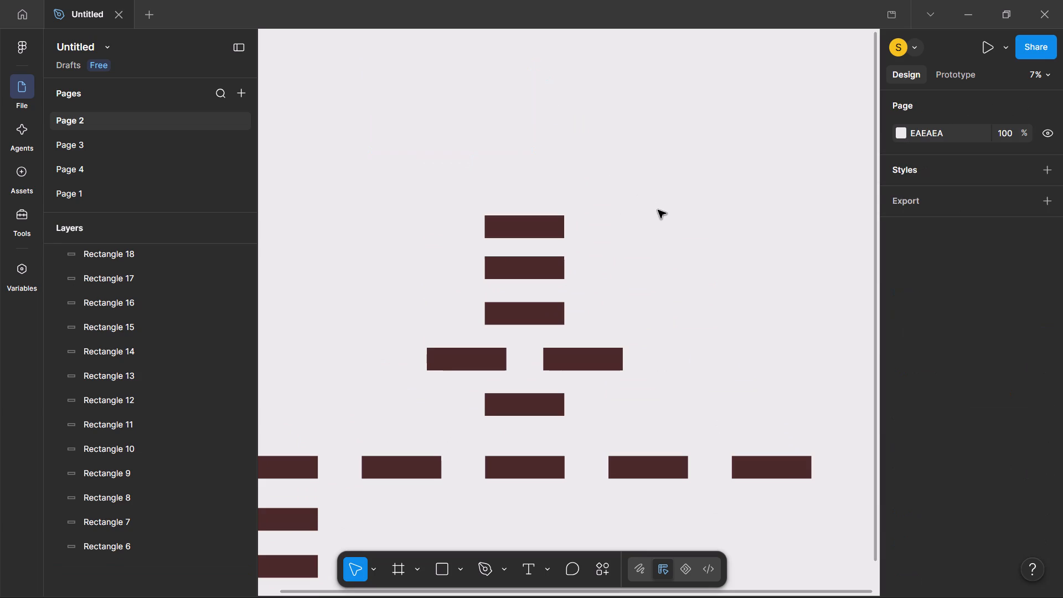
pyautogui.scroll(-2, 658, 210)
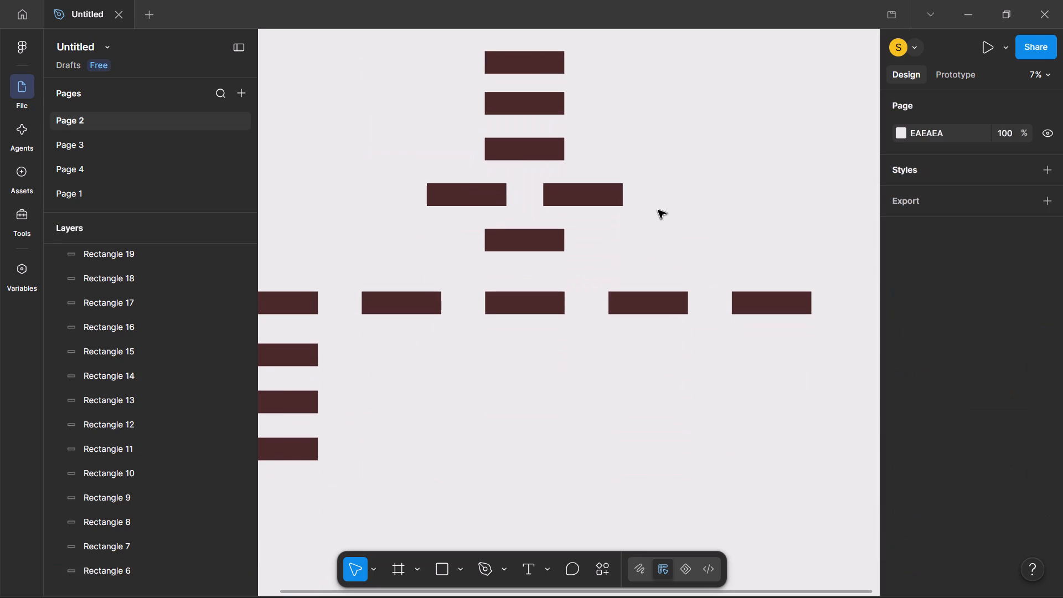
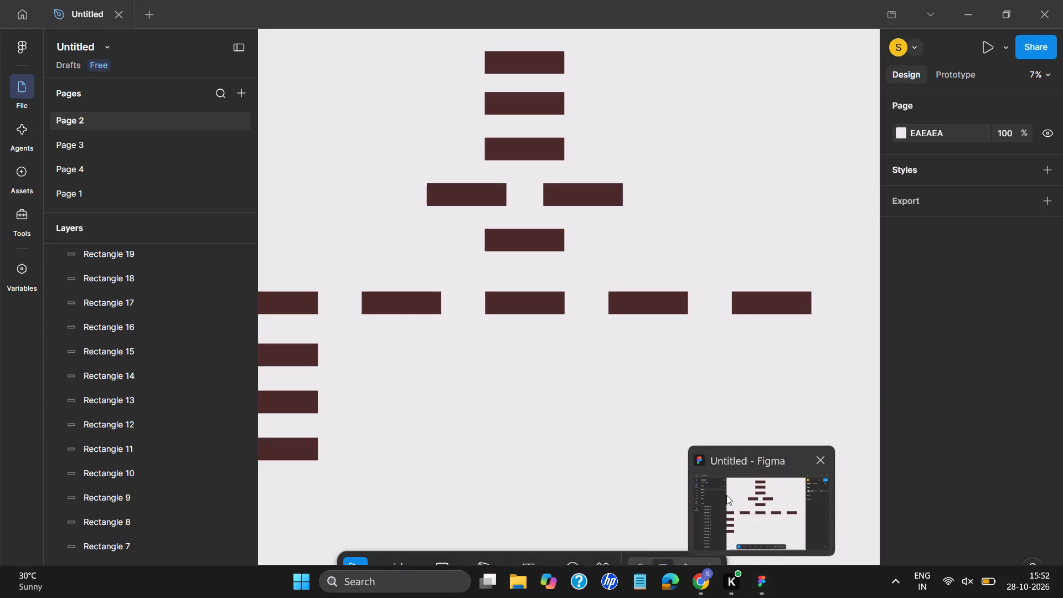
# Duplicate the three stacked rectangles beneath the row's first rectangle and place the copies under the second one at X -2179, level with the originals.
pyautogui.click(618, 435)
pyautogui.scroll(-1, 618, 435)
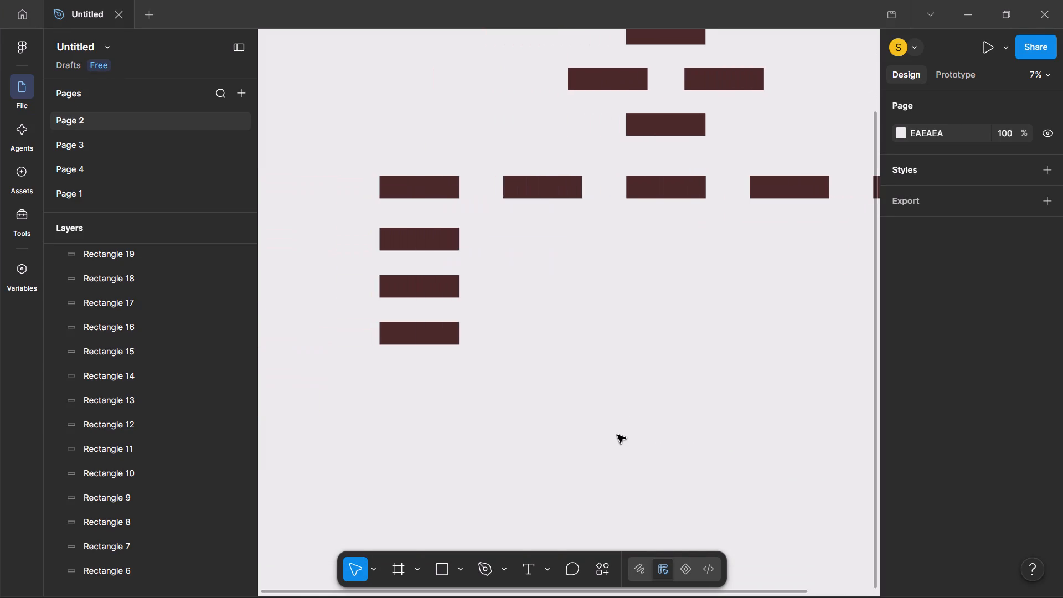
pyautogui.click(541, 374)
pyautogui.moveTo(359, 226); pyautogui.dragTo(492, 349)
pyautogui.moveTo(492, 349); pyautogui.dragTo(520, 392)
pyautogui.hotkey('ctrl', 'c')
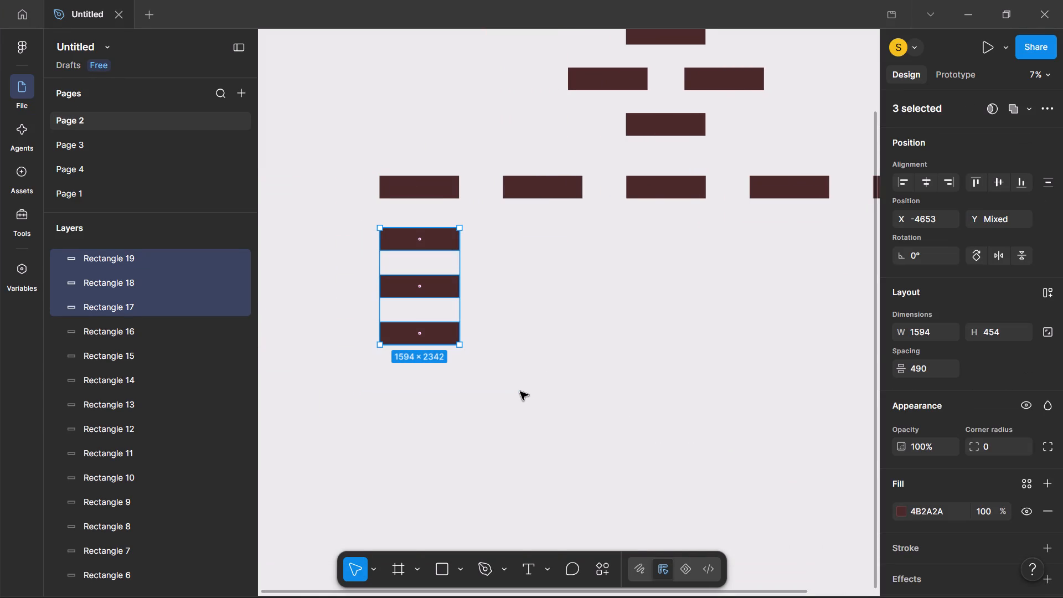
pyautogui.hotkey('ctrl', 'v')
pyautogui.moveTo(406, 310); pyautogui.dragTo(496, 310)
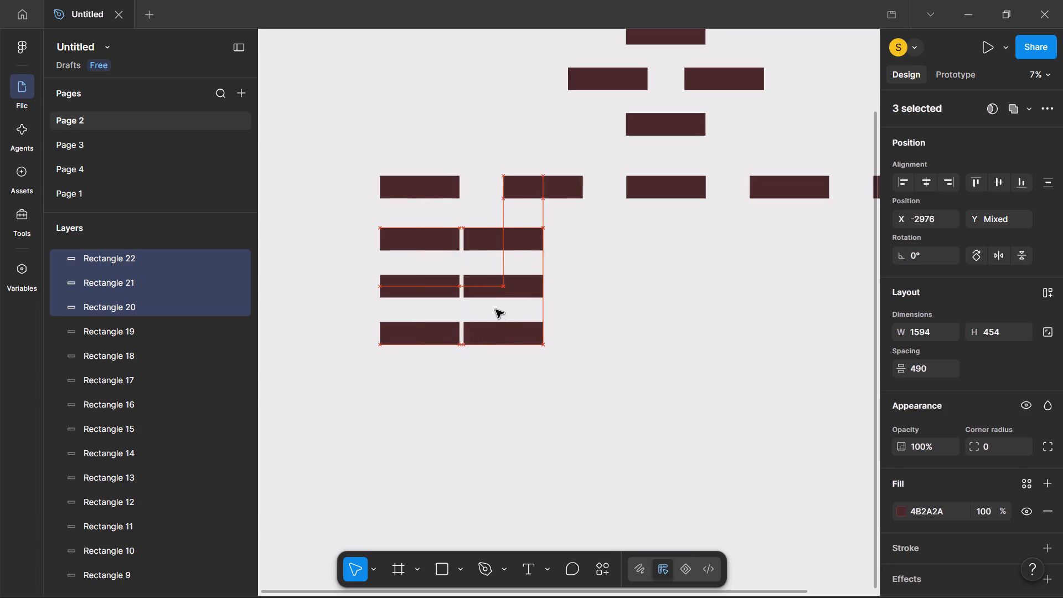
pyautogui.moveTo(496, 310); pyautogui.dragTo(528, 308)
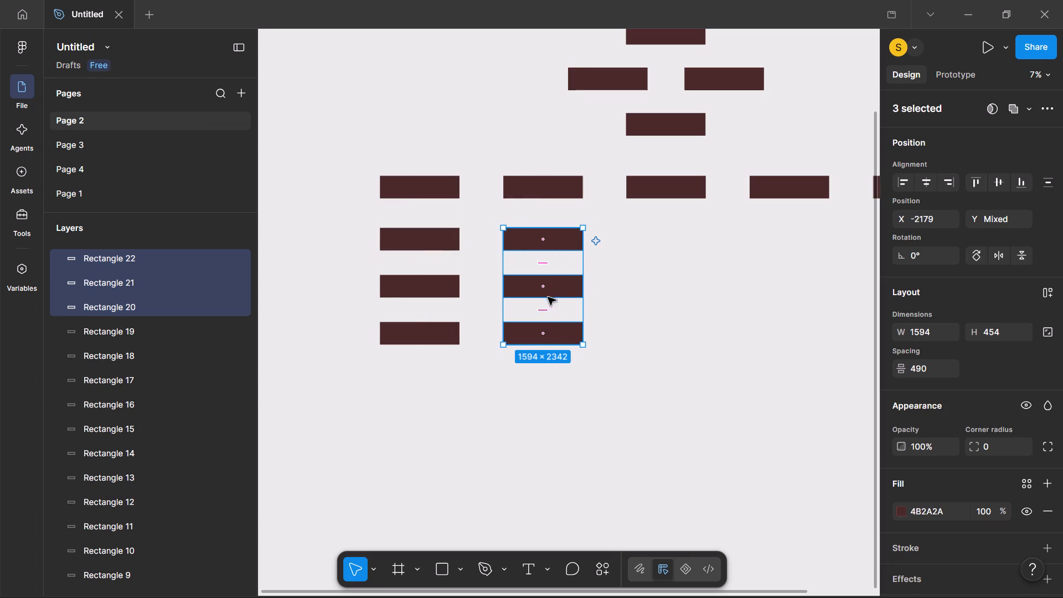
# Shrink the three selected rectangles below the second category together to about 1306 × 2039 overall.
pyautogui.moveTo(581, 348); pyautogui.dragTo(571, 334)
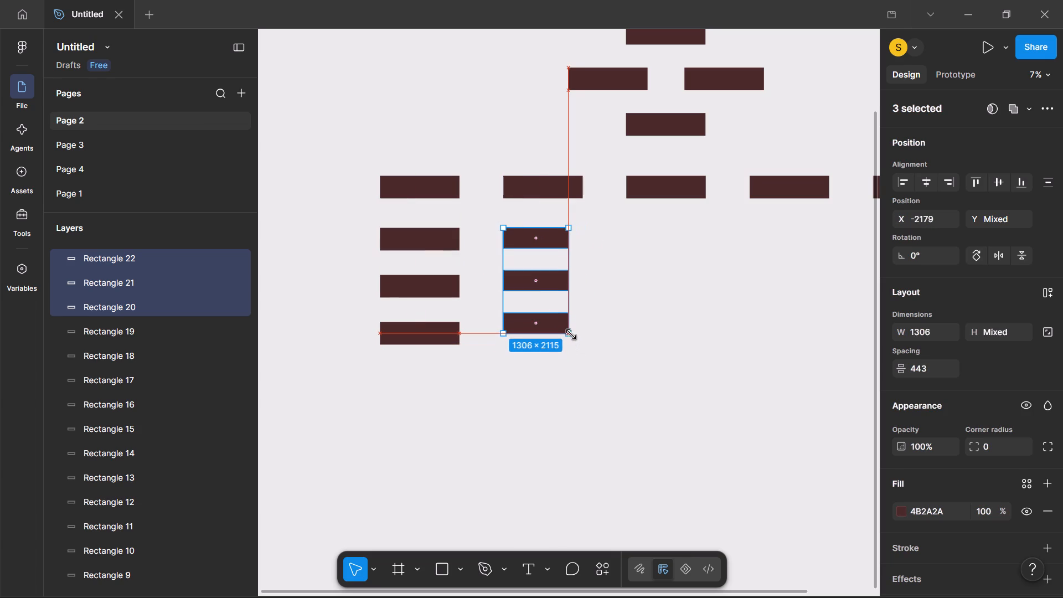
pyautogui.moveTo(571, 334); pyautogui.dragTo(571, 330)
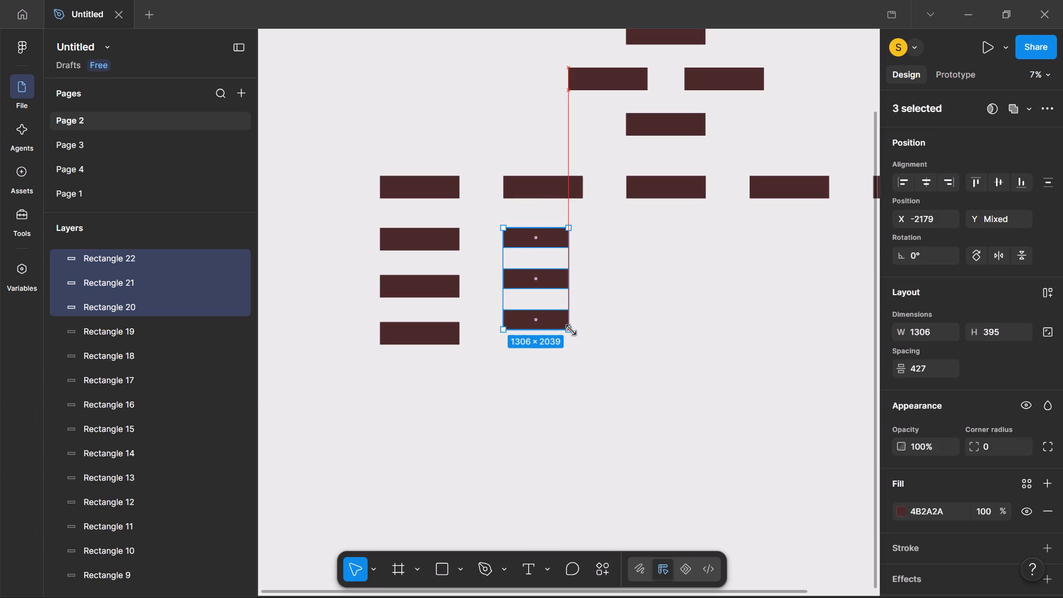
# Move the three smaller rectangles up to X -1891, aligning their right edges with the second category rectangle above.
pyautogui.moveTo(533, 262); pyautogui.dragTo(546, 252)
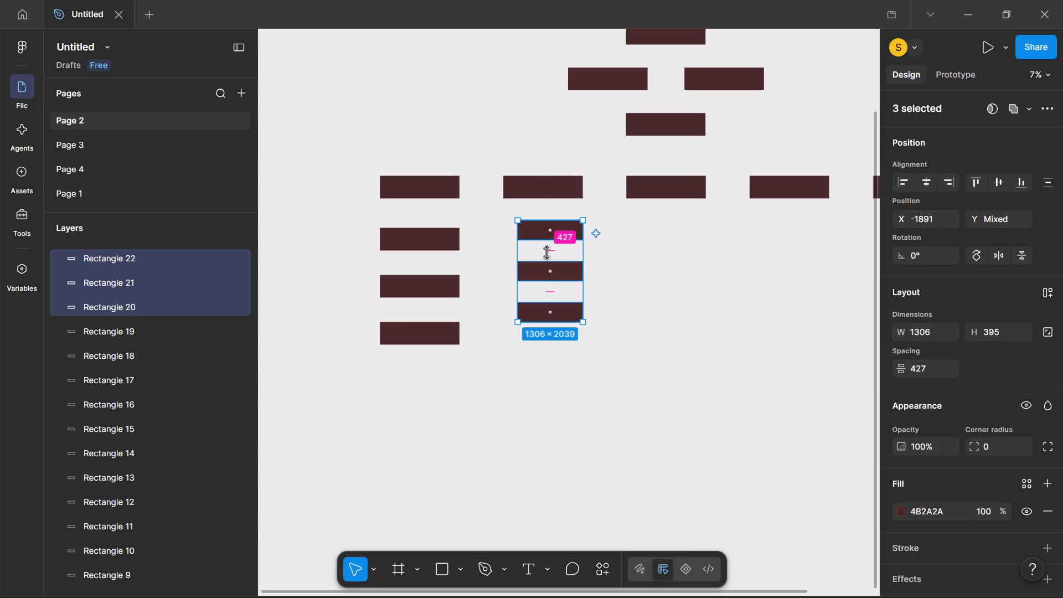
# Duplicate the three smaller rectangles and place the copies directly below them in the same column, keeping the 427 spacing.
pyautogui.hotkey('ctrl', 'c')
pyautogui.hotkey('ctrl', 'v')
pyautogui.moveTo(566, 295); pyautogui.dragTo(569, 390)
pyautogui.moveTo(569, 390); pyautogui.dragTo(569, 409)
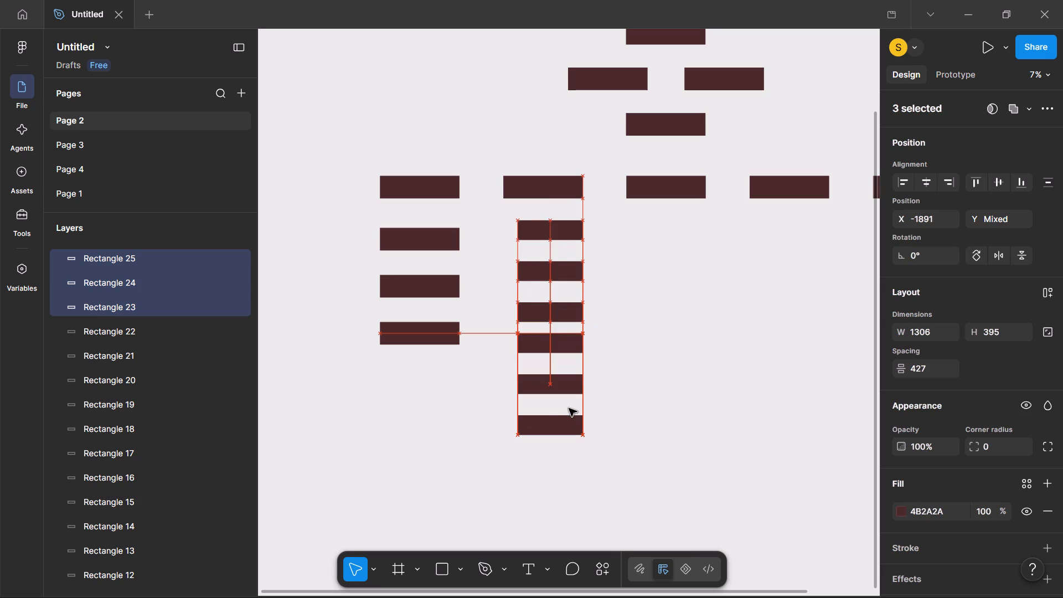
pyautogui.moveTo(569, 409); pyautogui.dragTo(569, 417)
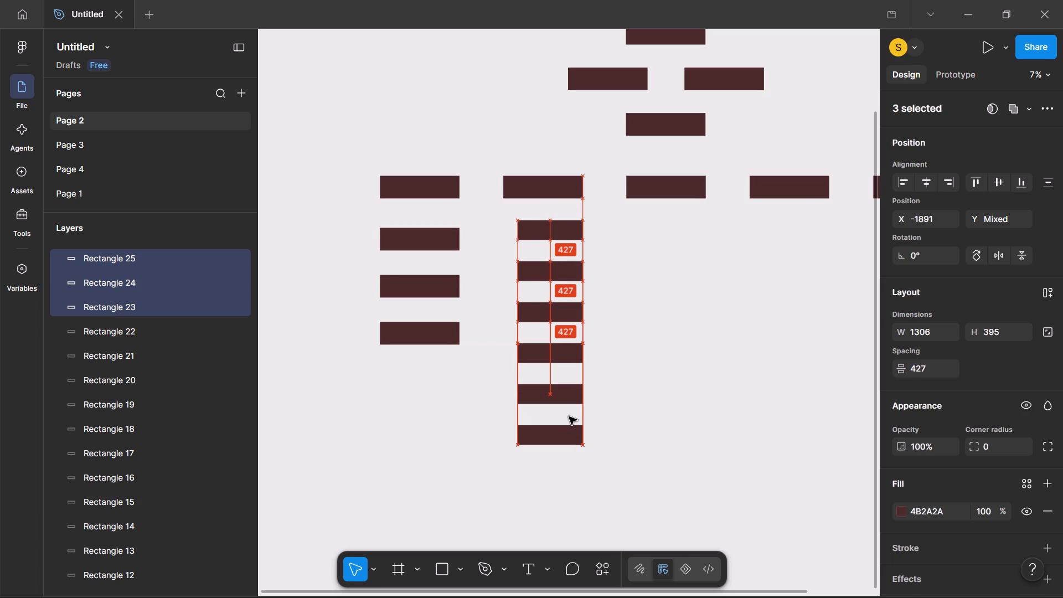
pyautogui.moveTo(569, 417); pyautogui.dragTo(569, 417)
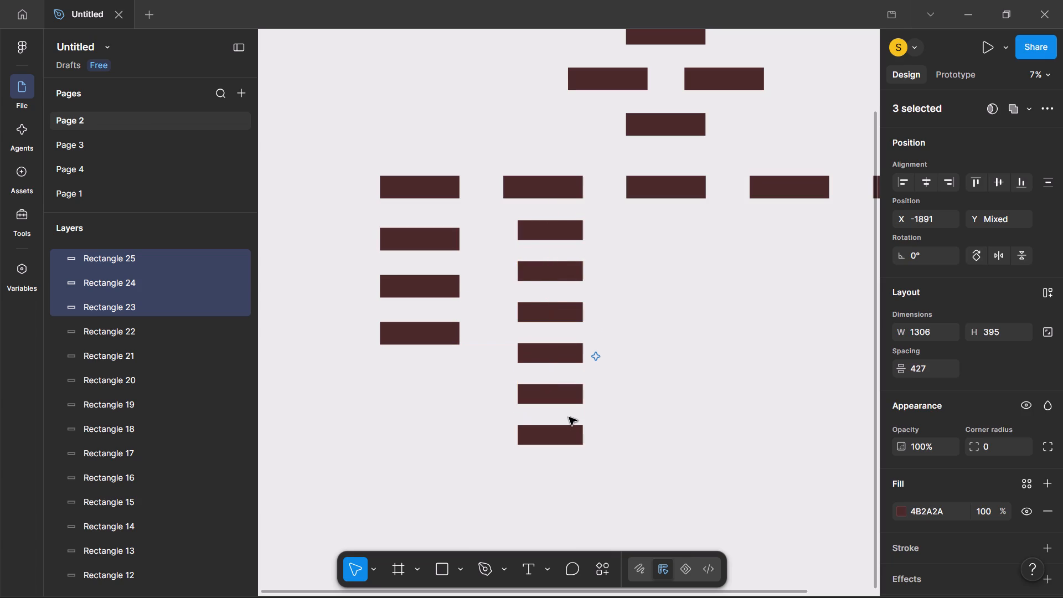
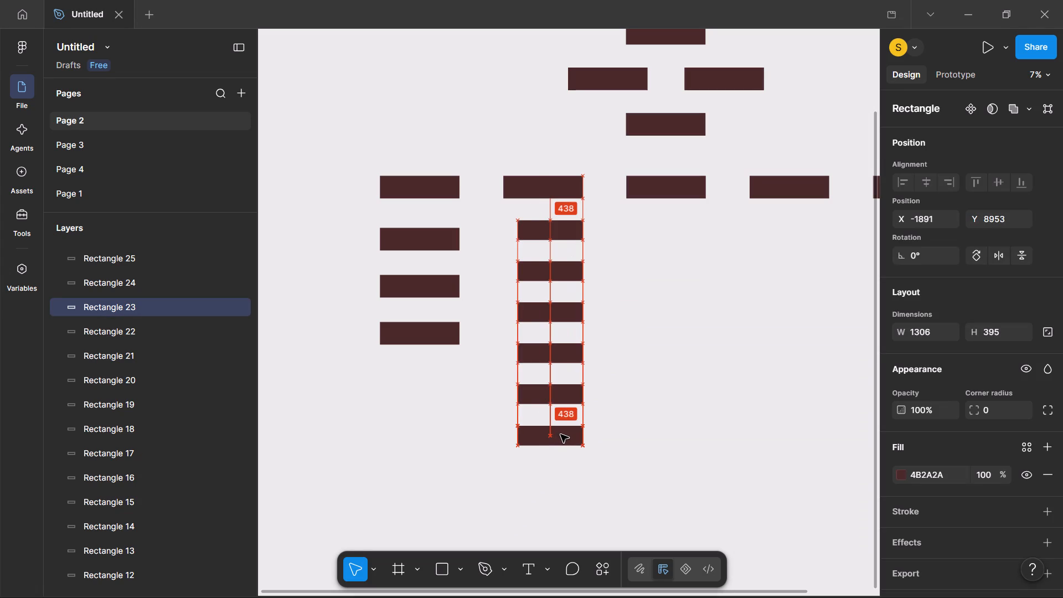
# Clear the selection and activate the Line tool for drawing a connector line at the second category's column of rectangles.
pyautogui.doubleClick(616, 422)
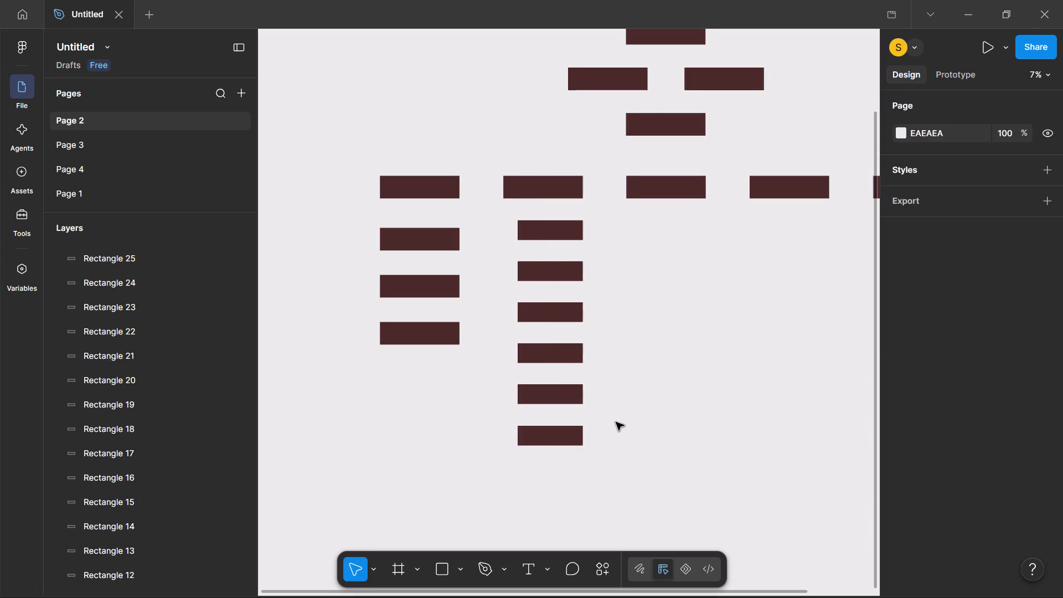
pyautogui.hscroll(-2, 616, 422)
pyautogui.hscroll(1, 616, 422)
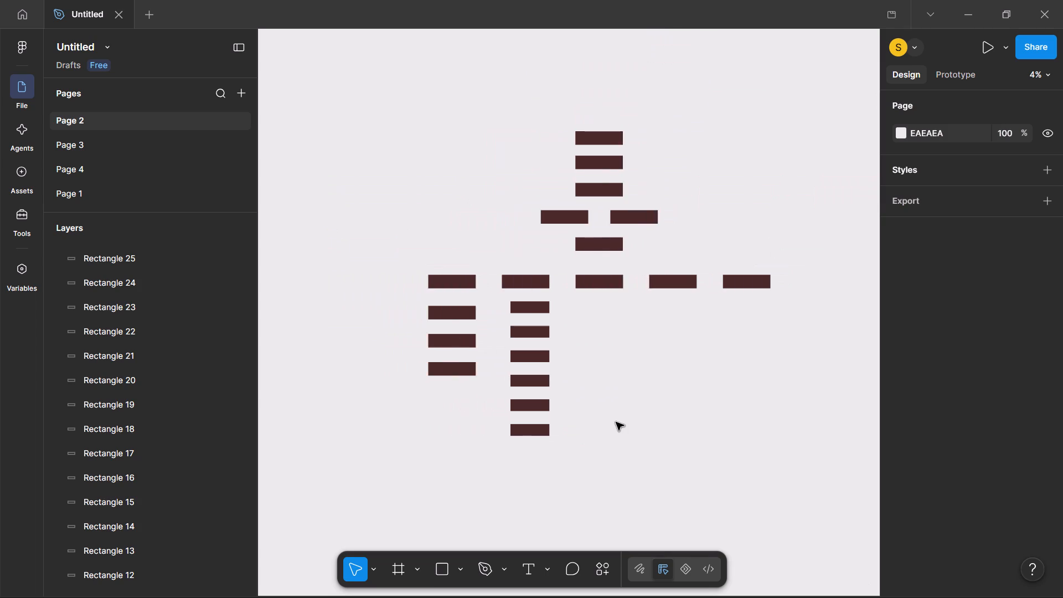
pyautogui.hscroll(1, 616, 422)
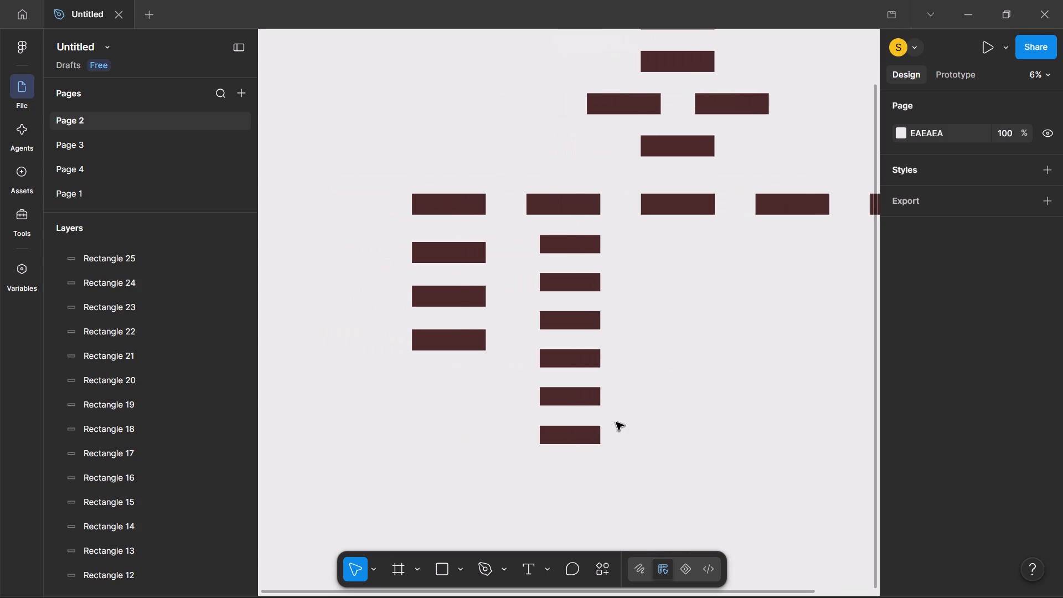
pyautogui.click(461, 567)
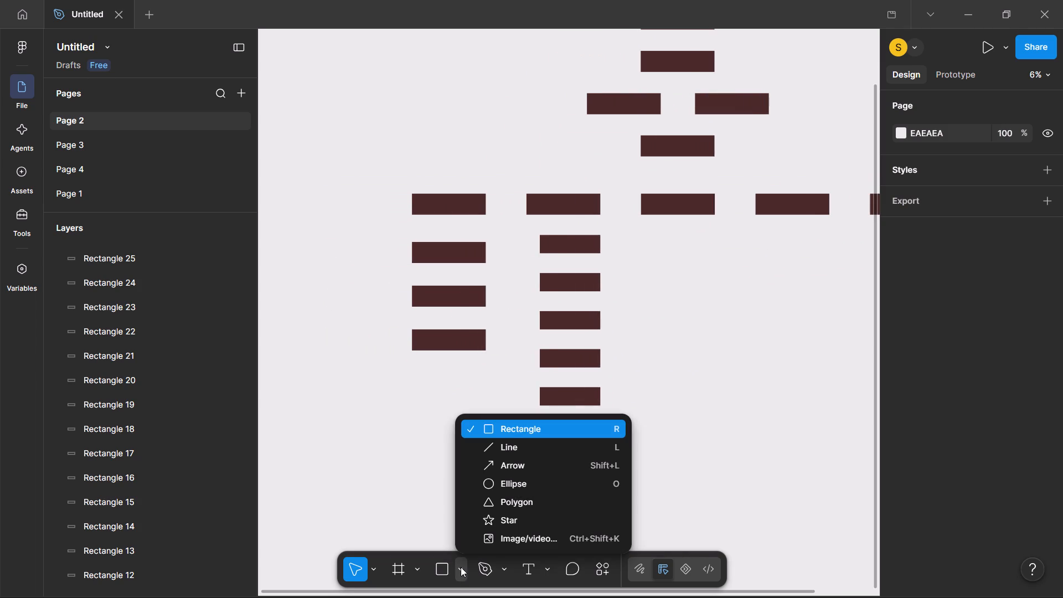
pyautogui.click(522, 442)
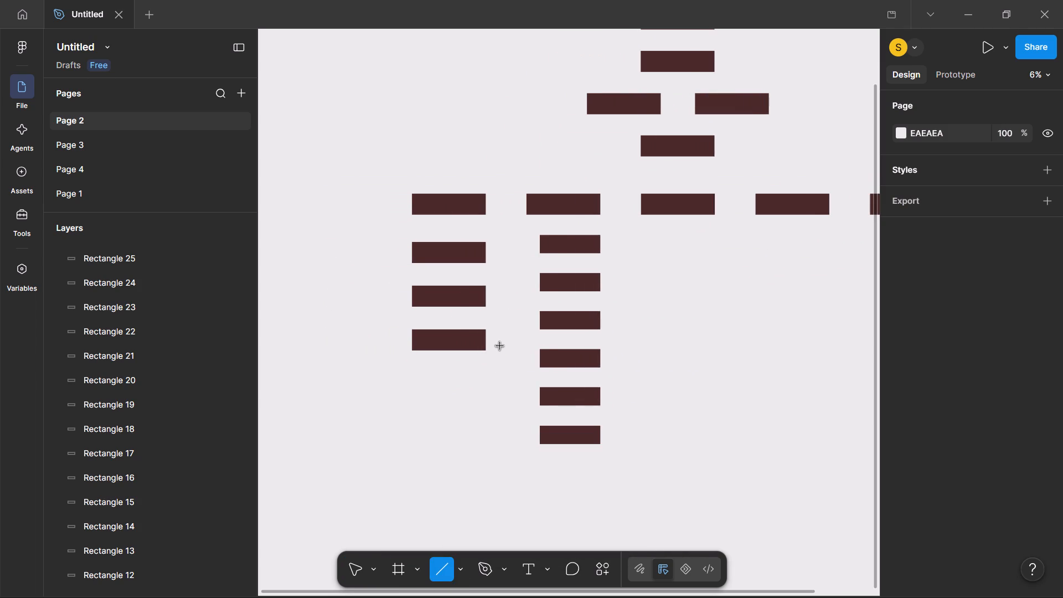
pyautogui.scroll(1, 500, 346)
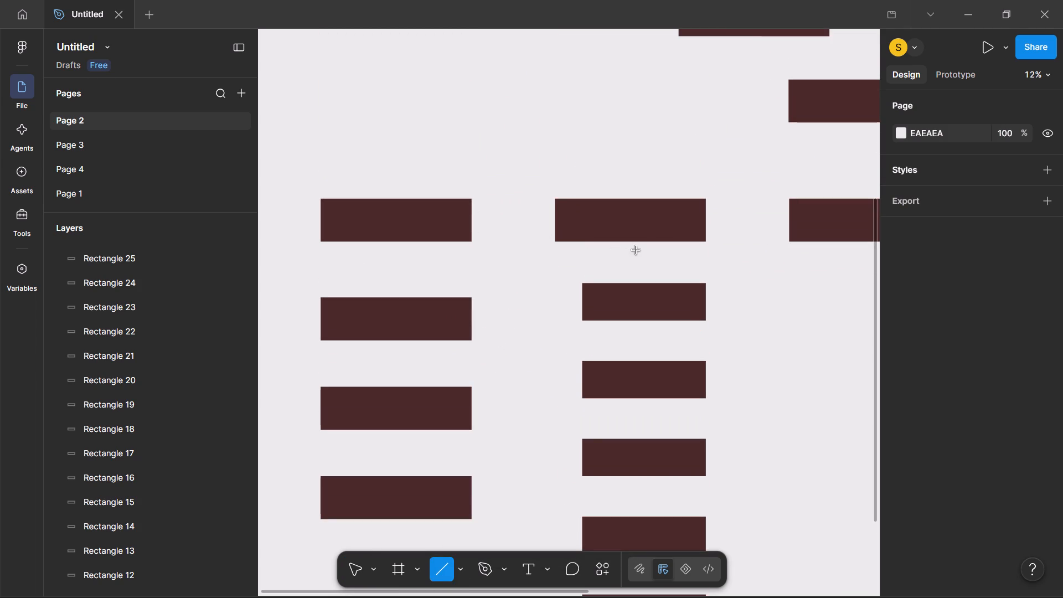
# Draw a horizontal connector line about 529 long, ending at the left edge of the first small rectangle below the second category.
pyautogui.click(638, 242)
pyautogui.click(558, 295)
pyautogui.moveTo(530, 316); pyautogui.dragTo(616, 236)
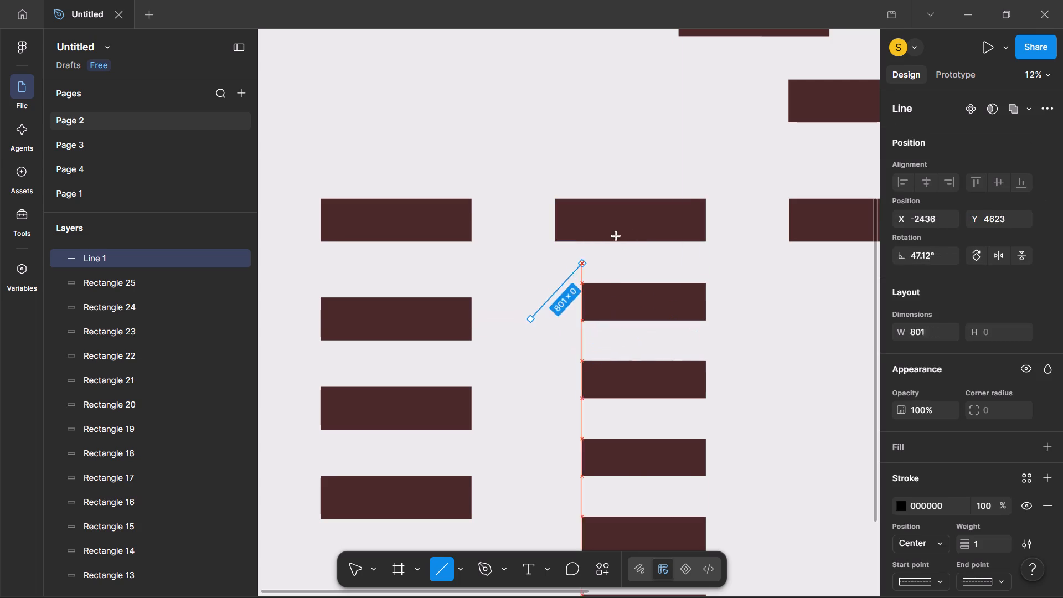
pyautogui.moveTo(616, 236); pyautogui.dragTo(641, 284)
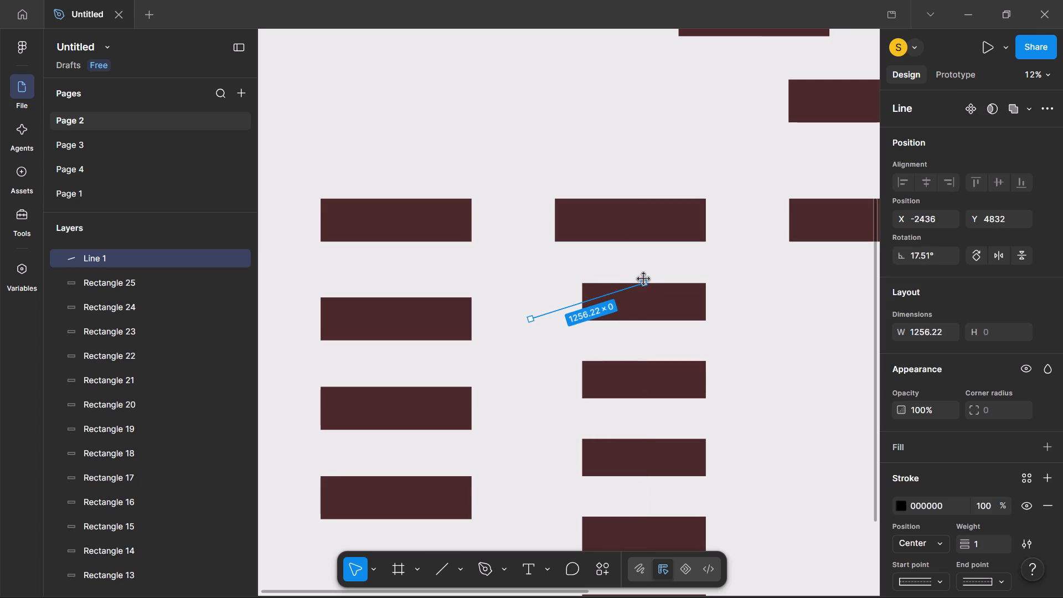
pyautogui.moveTo(645, 285); pyautogui.dragTo(582, 304)
pyautogui.moveTo(530, 319); pyautogui.dragTo(530, 306)
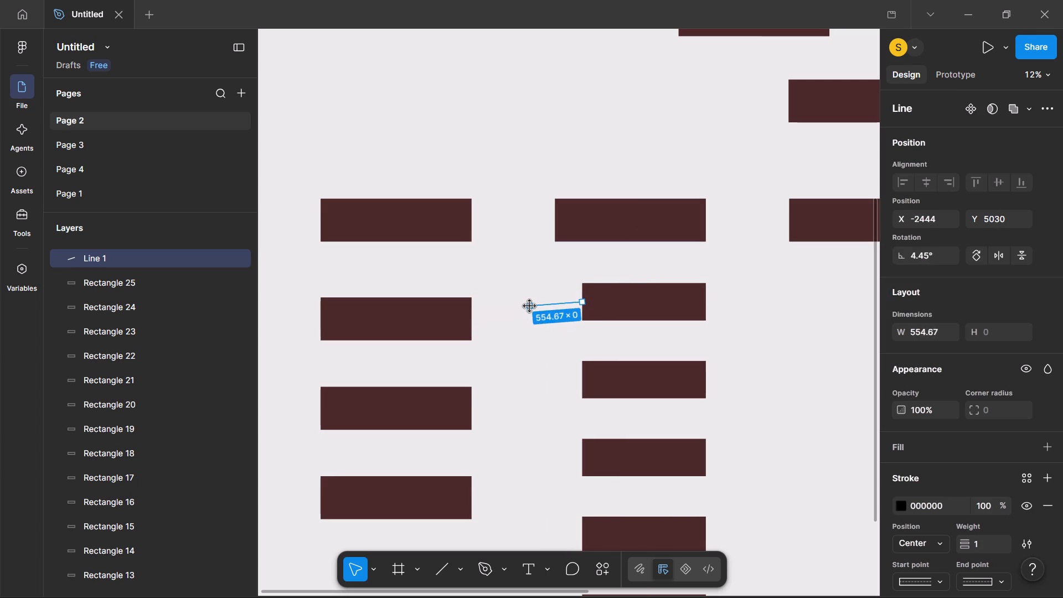
pyautogui.moveTo(530, 306); pyautogui.dragTo(532, 304)
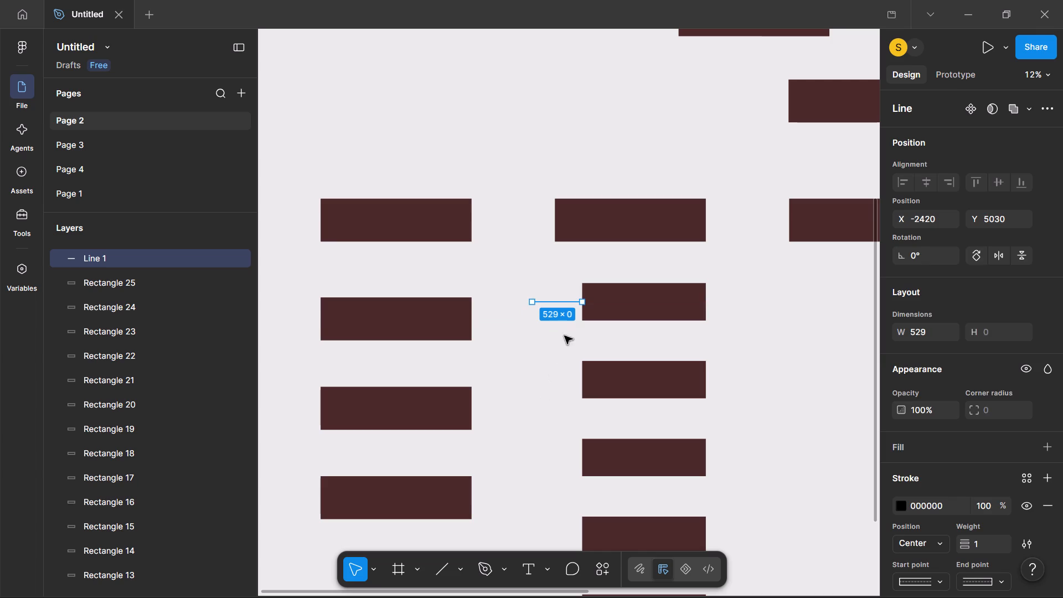
pyautogui.click(538, 381)
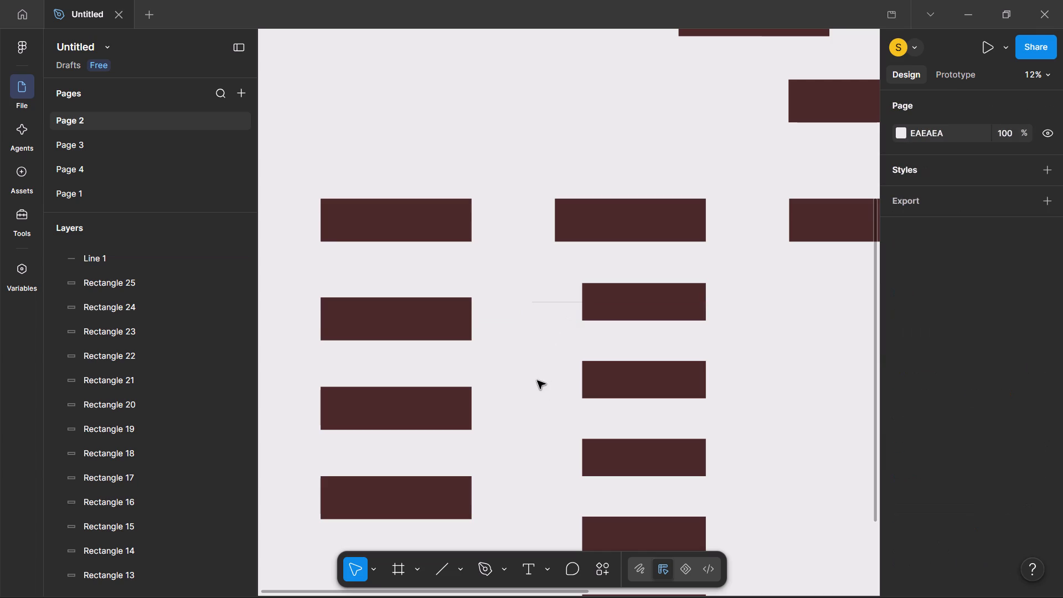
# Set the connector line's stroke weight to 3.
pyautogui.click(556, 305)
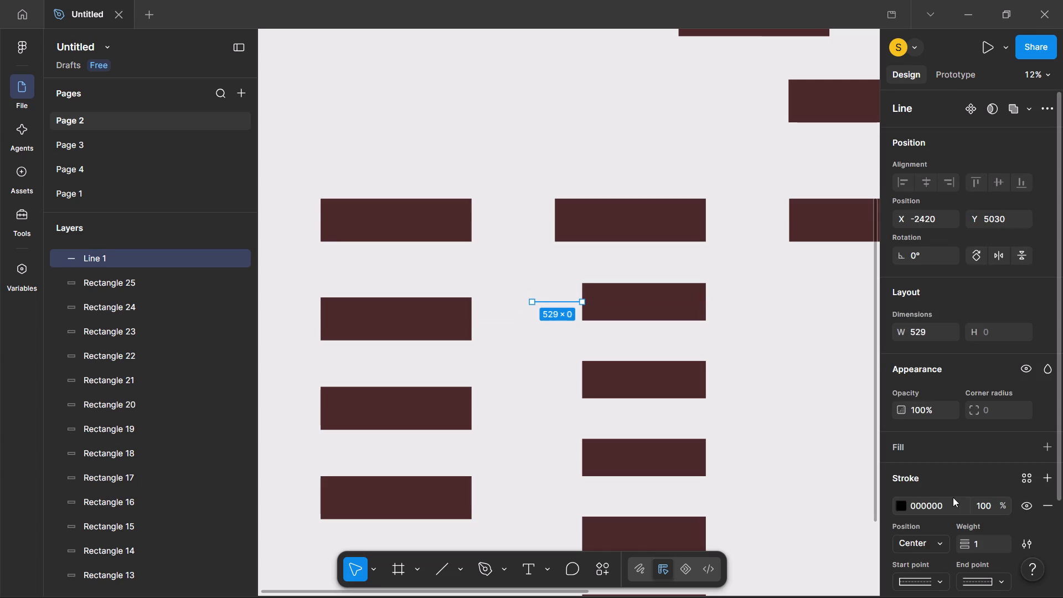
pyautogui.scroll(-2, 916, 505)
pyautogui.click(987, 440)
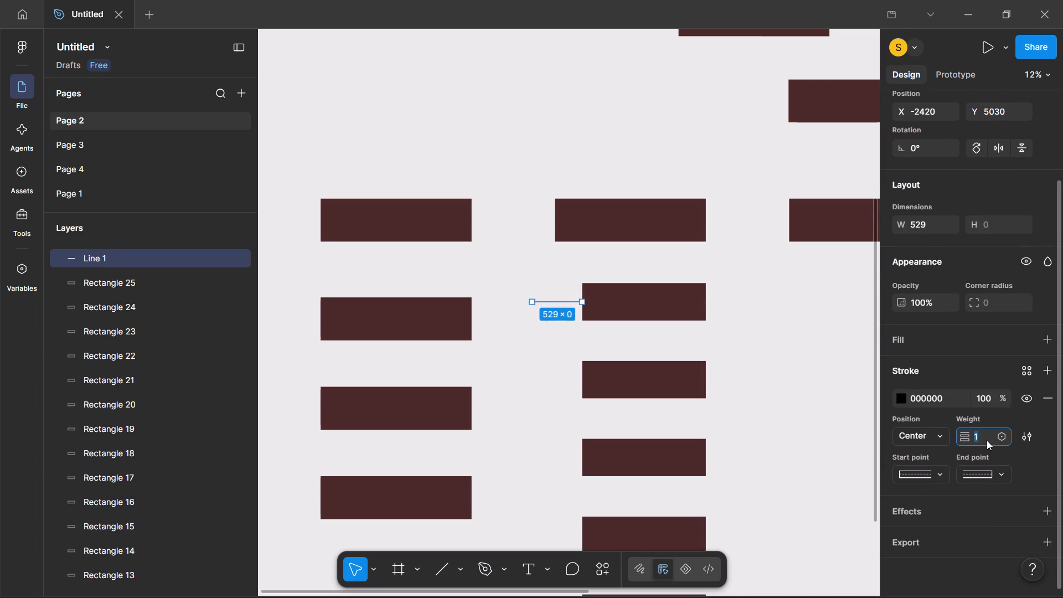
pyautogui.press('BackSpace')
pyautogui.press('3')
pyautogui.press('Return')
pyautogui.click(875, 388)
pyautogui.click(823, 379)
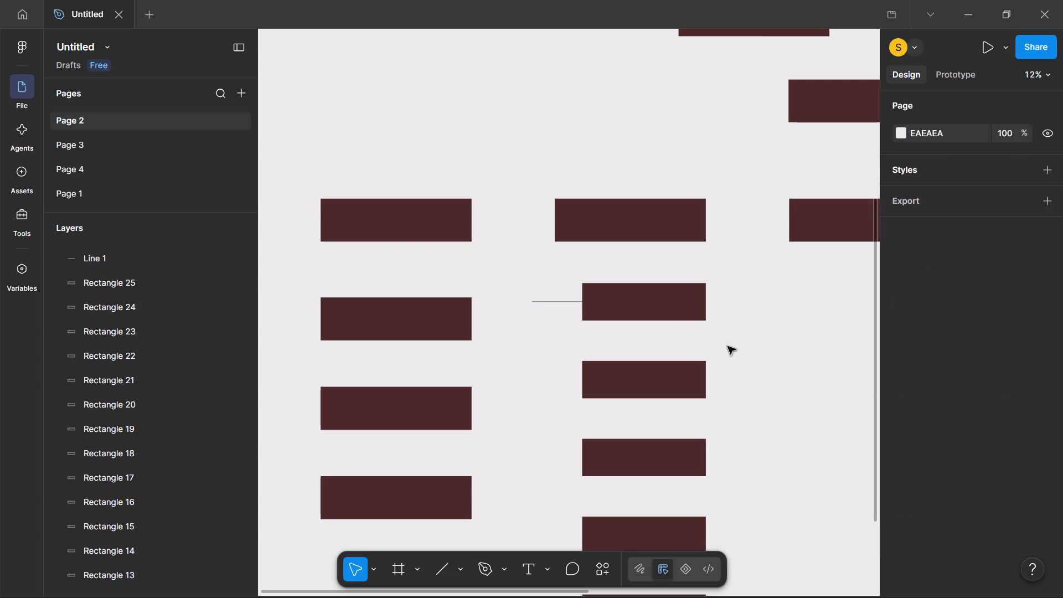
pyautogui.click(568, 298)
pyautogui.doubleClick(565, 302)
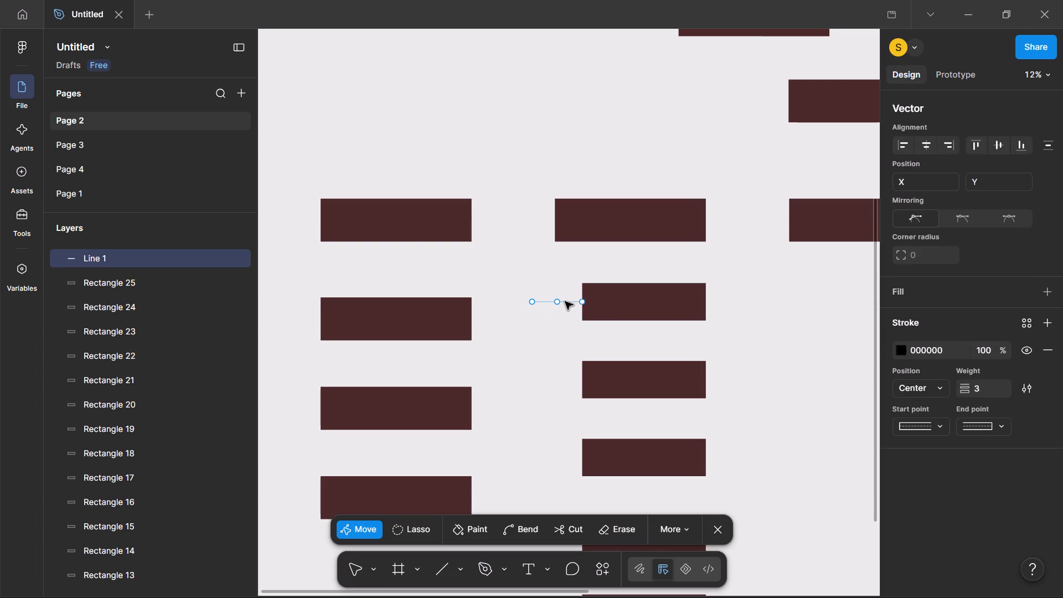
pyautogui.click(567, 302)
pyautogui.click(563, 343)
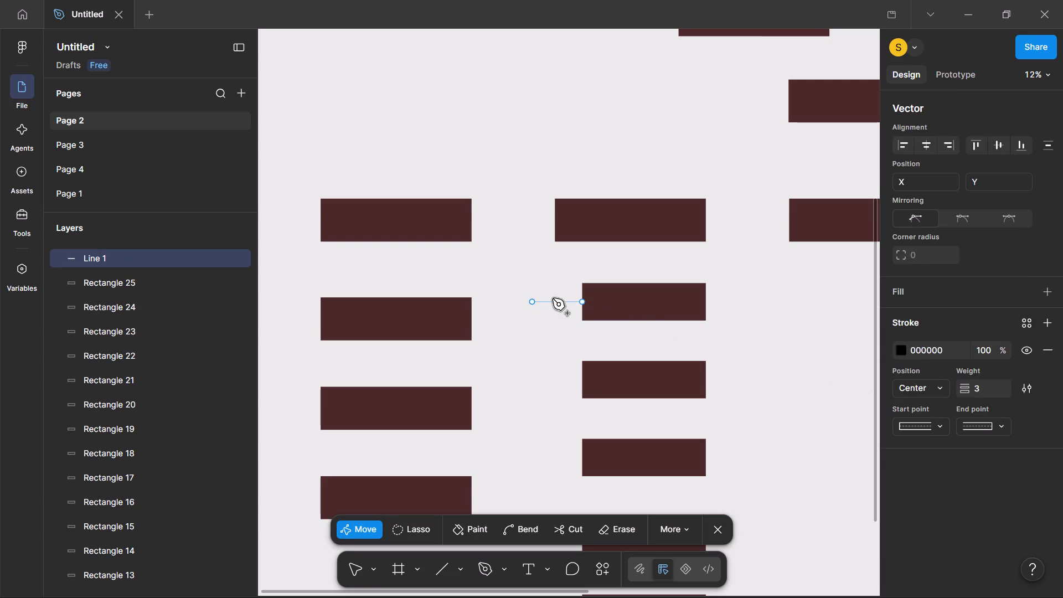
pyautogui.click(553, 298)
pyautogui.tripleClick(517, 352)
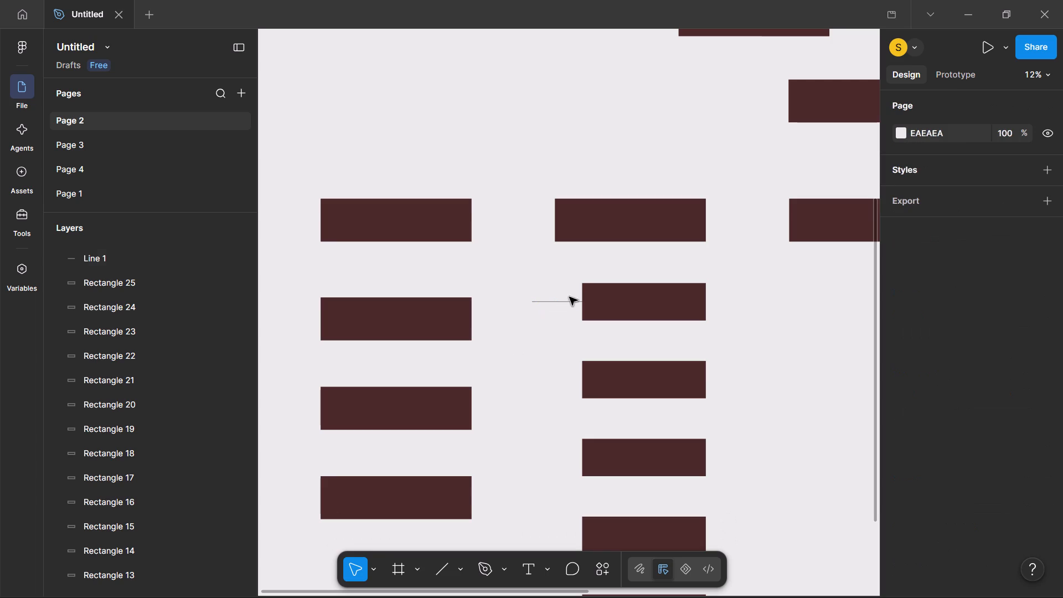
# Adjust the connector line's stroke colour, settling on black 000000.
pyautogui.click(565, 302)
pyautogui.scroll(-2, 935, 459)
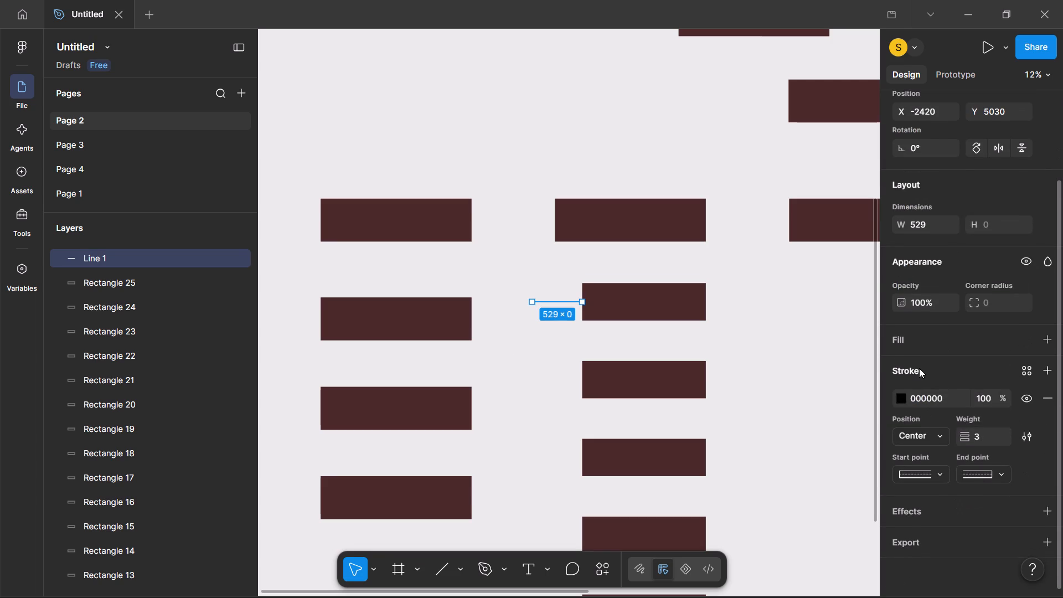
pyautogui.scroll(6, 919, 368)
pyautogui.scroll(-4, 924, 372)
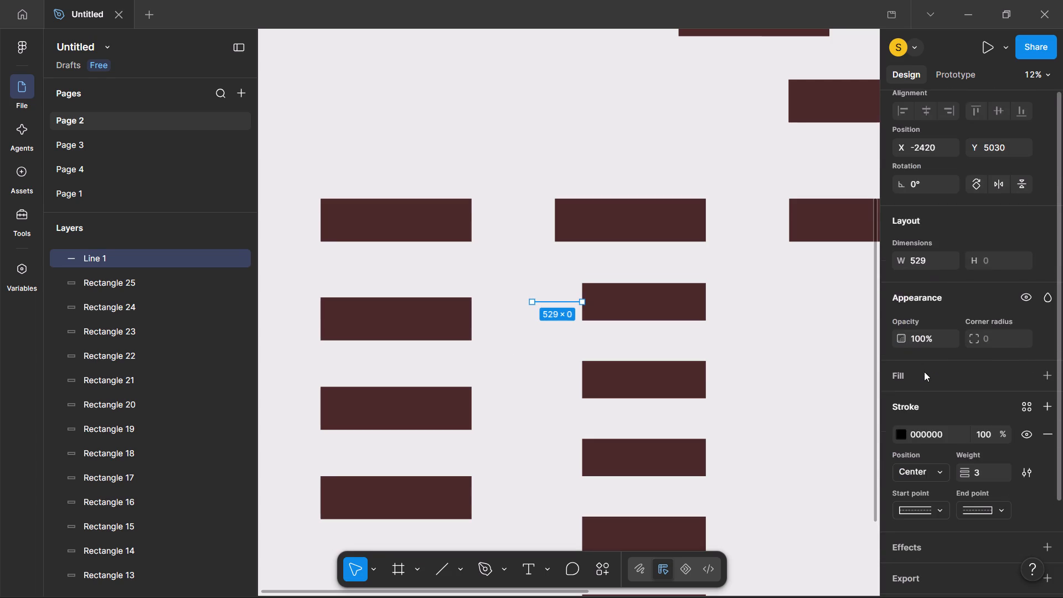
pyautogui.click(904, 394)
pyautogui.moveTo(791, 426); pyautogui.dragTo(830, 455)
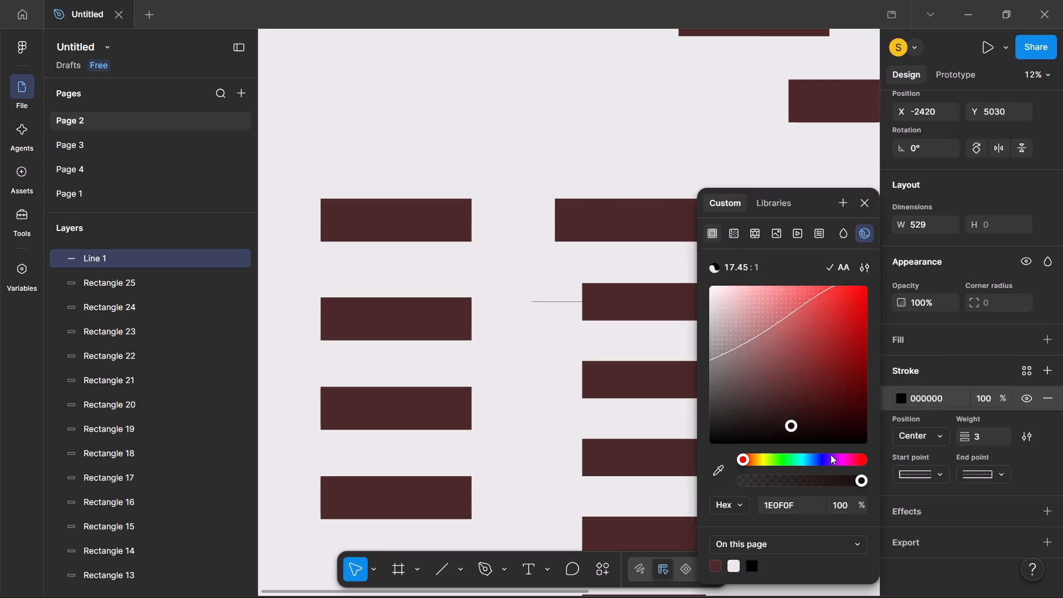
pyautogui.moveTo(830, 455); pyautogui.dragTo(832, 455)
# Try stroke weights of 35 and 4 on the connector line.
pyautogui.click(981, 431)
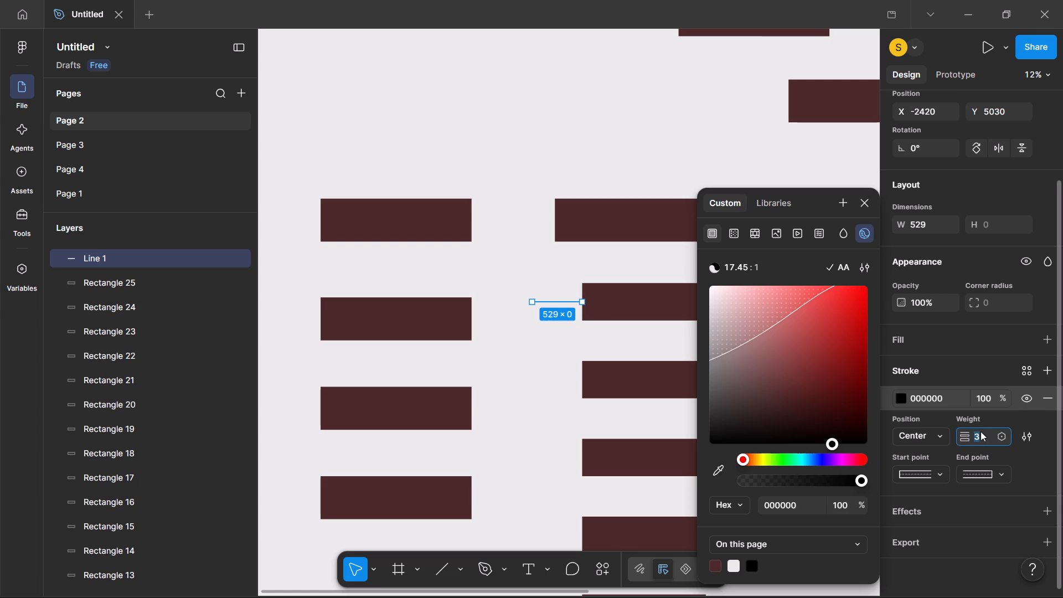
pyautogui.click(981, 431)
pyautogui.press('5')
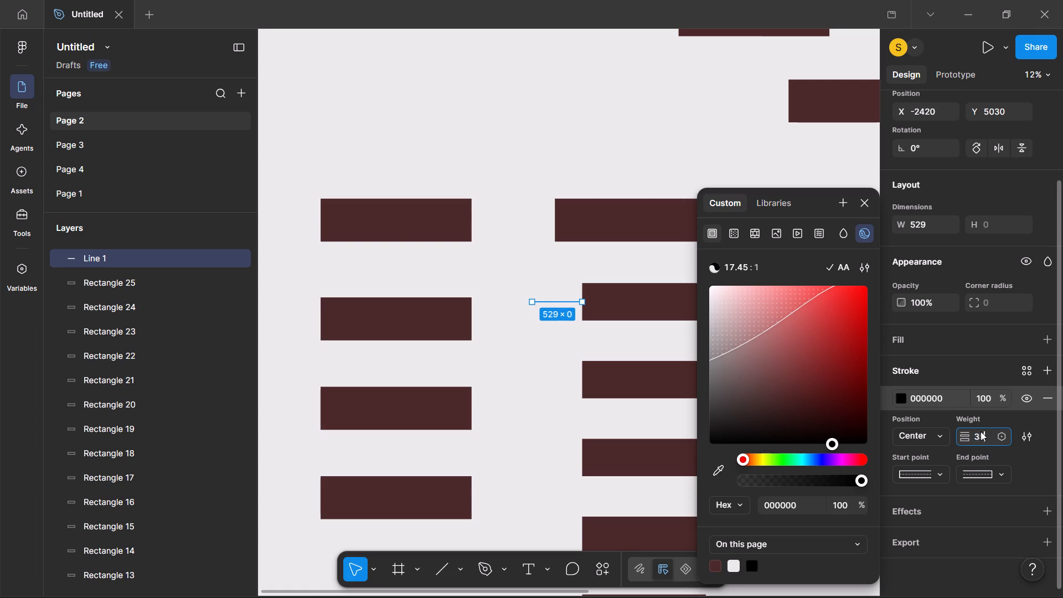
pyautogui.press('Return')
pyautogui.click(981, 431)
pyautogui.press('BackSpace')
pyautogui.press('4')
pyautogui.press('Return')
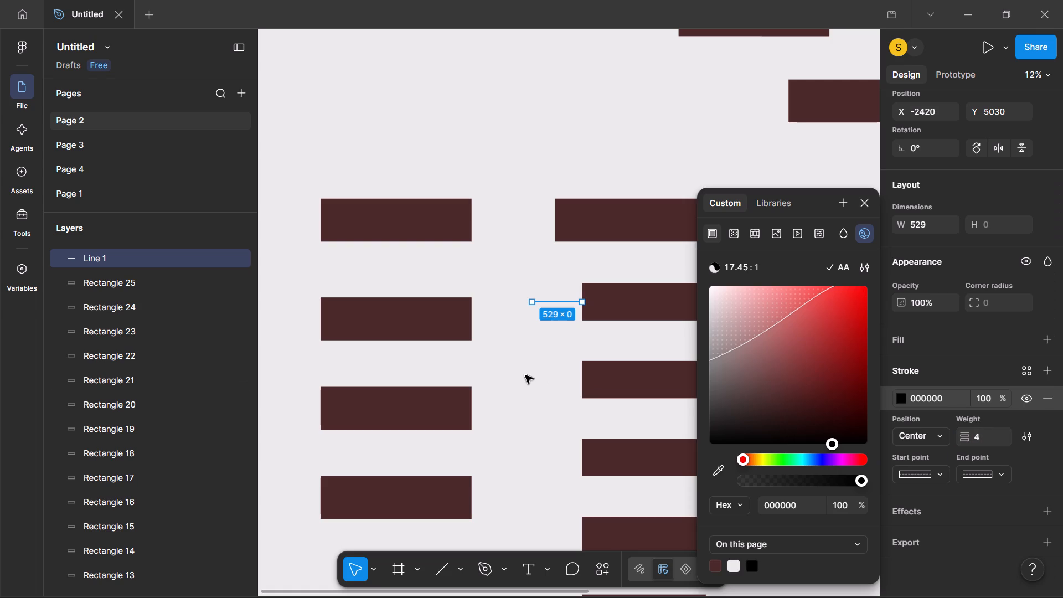
# Set the connector line's stroke weight to 5.
pyautogui.click(982, 444)
pyautogui.press('BackSpace')
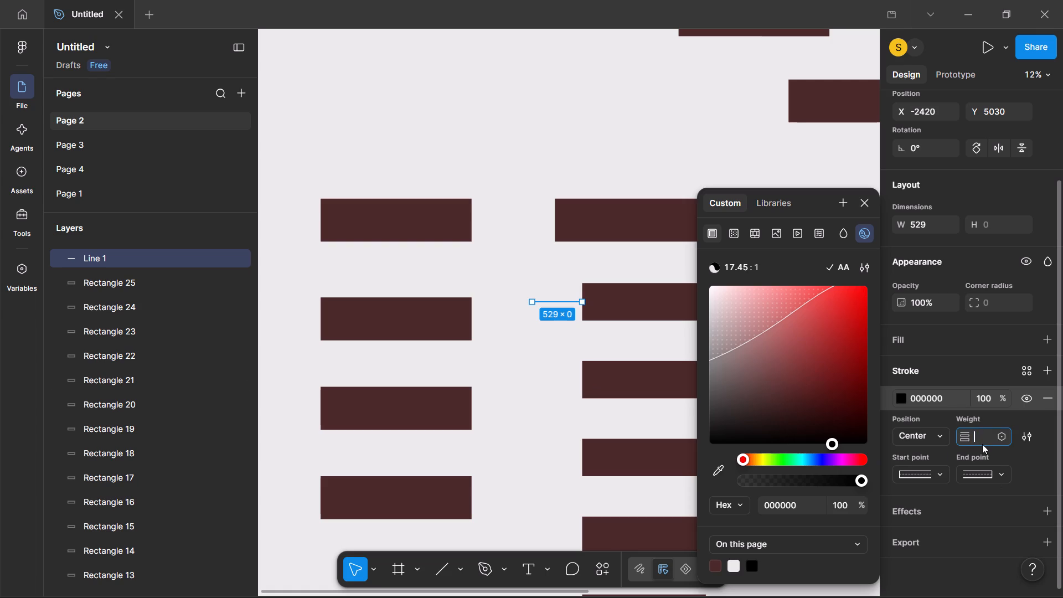
pyautogui.press('5')
pyautogui.press('Return')
pyautogui.click(537, 358)
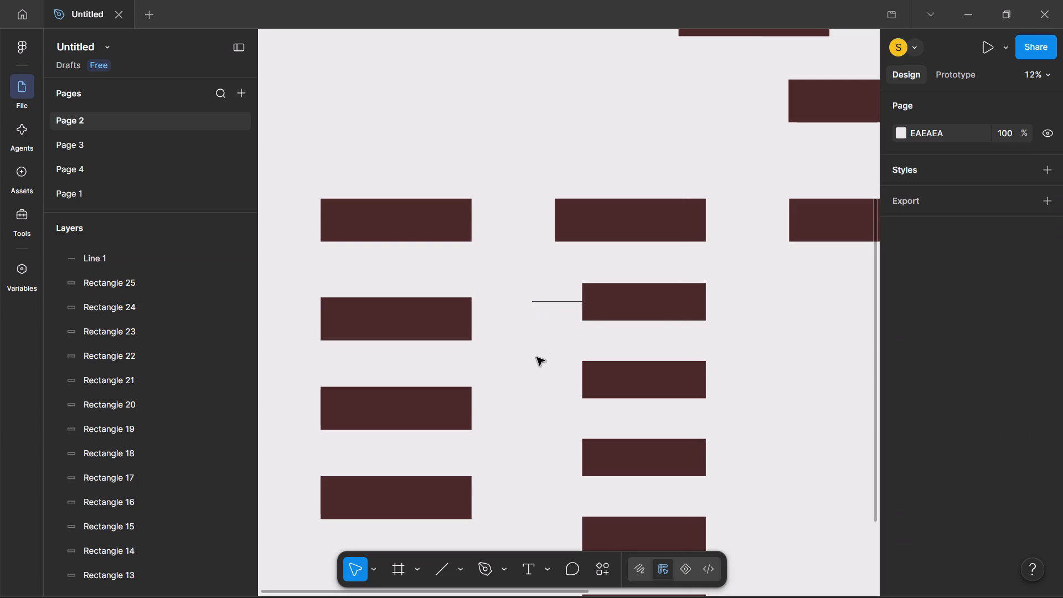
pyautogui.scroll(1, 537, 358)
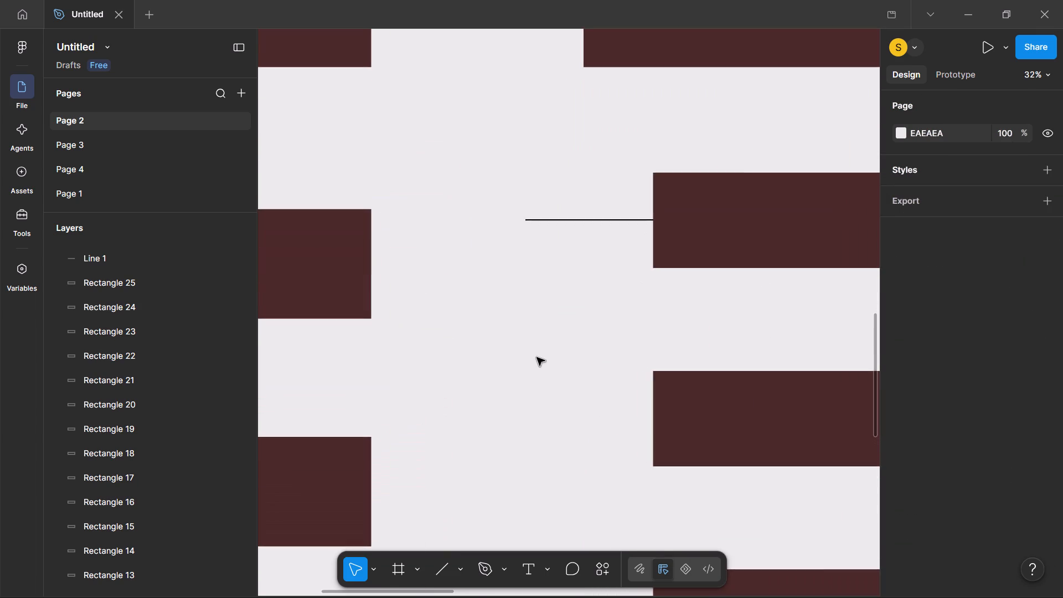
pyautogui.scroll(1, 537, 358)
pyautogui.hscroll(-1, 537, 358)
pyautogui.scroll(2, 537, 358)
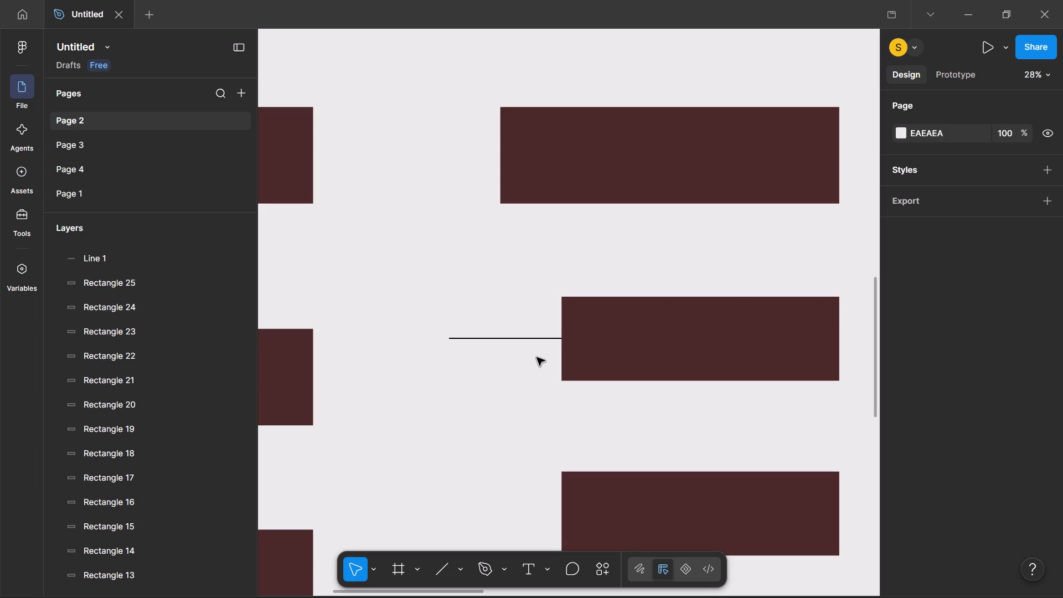
# Switch to the Chrome browser window that holds the AJIO User Flow Diagram reference.
pyautogui.click(563, 222)
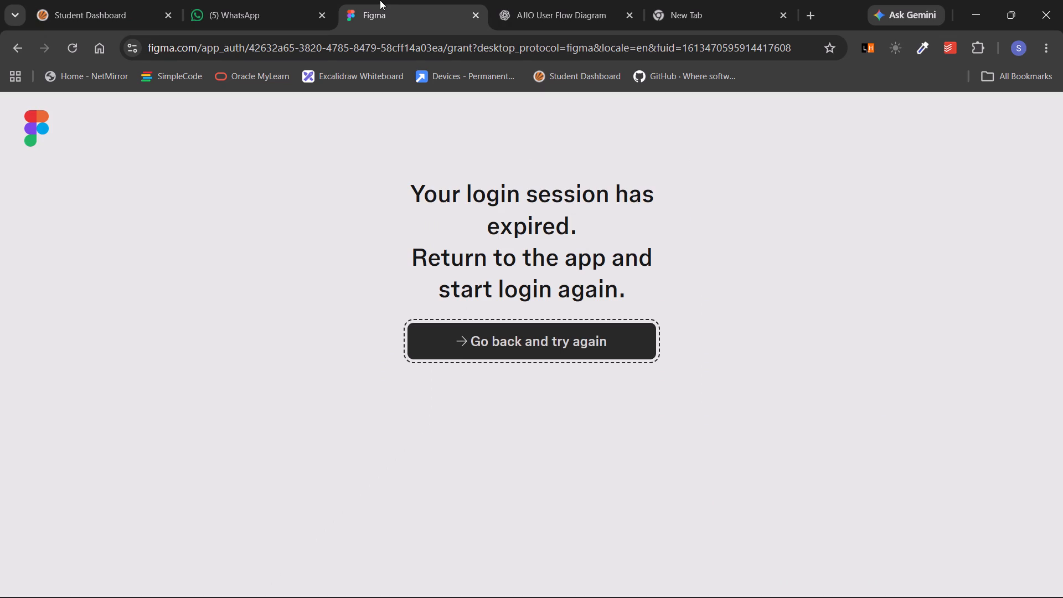
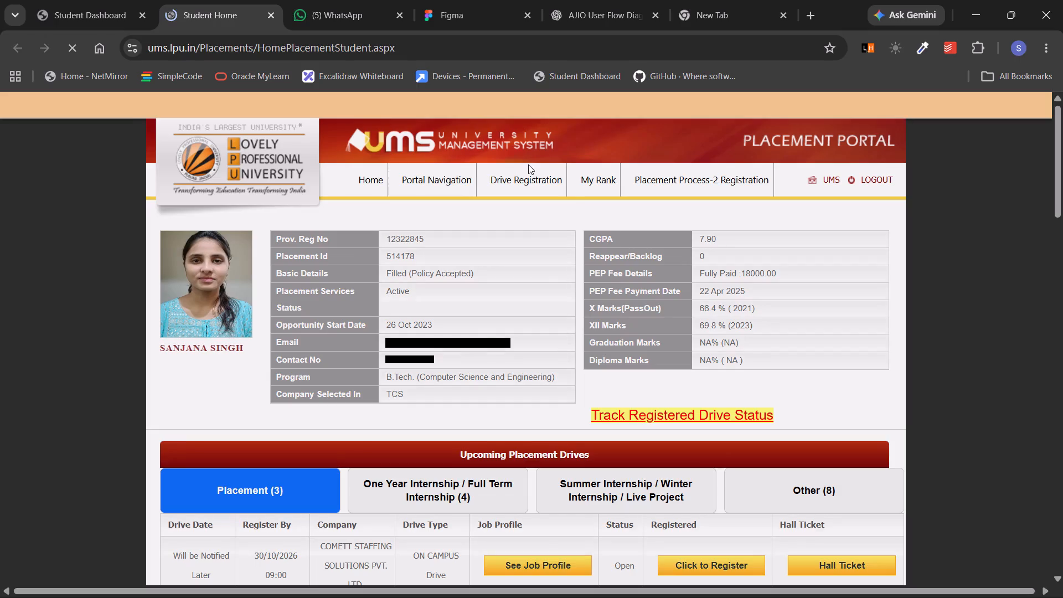
# Open the placement portal's Drive Registration page and look through the listed company drives.
pyautogui.click(531, 172)
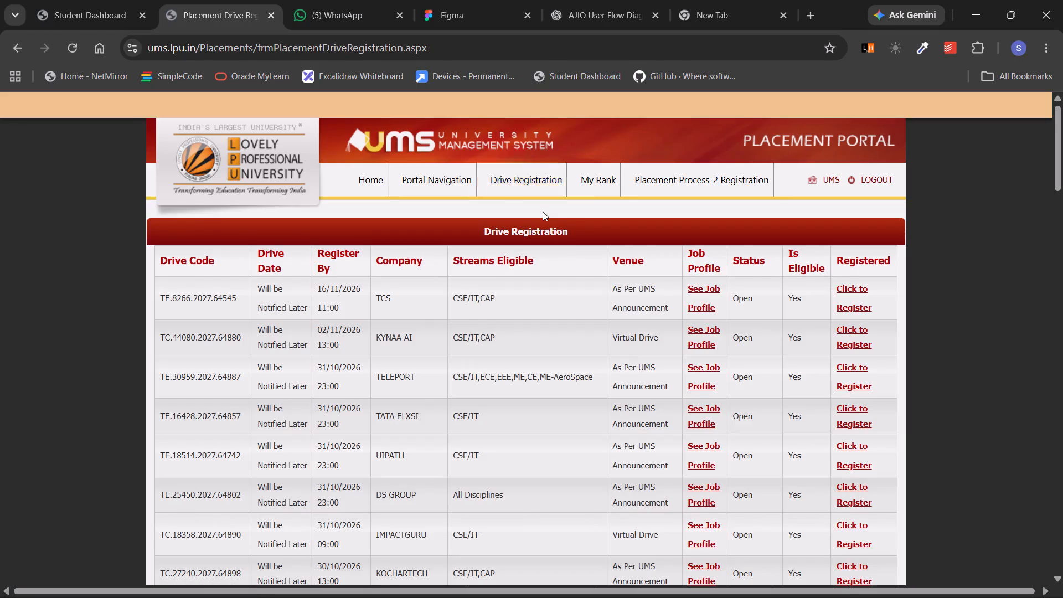
pyautogui.scroll(-3, 543, 212)
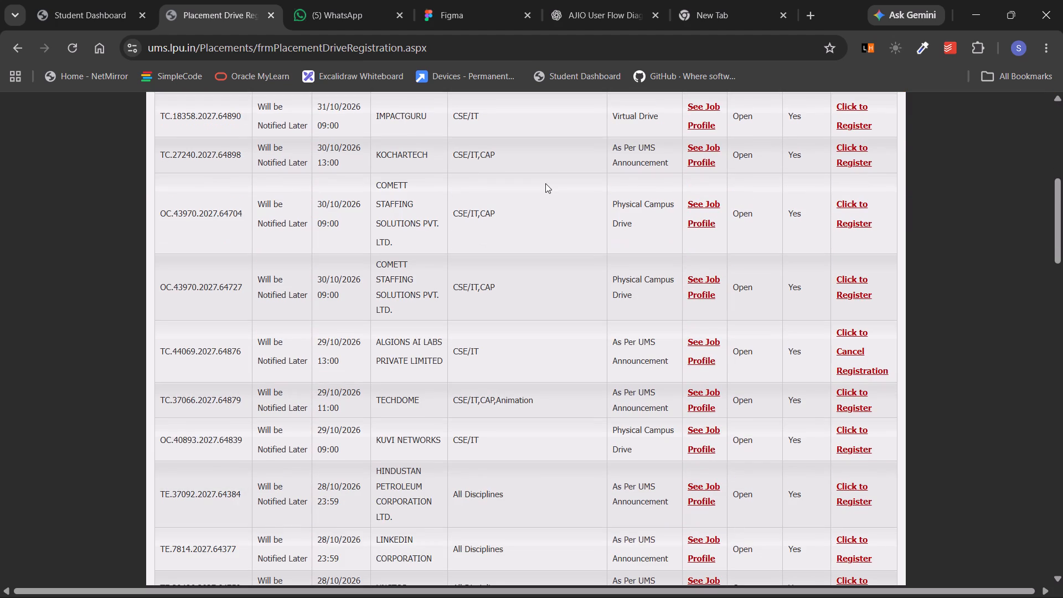
pyautogui.scroll(6, 582, 237)
pyautogui.scroll(-1, 582, 237)
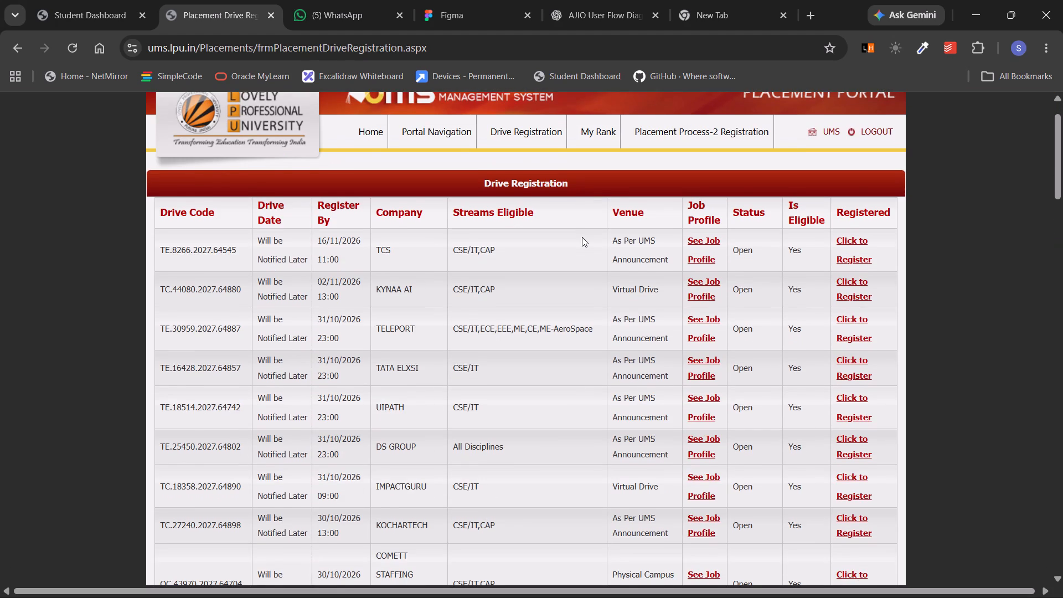
pyautogui.scroll(-3, 582, 237)
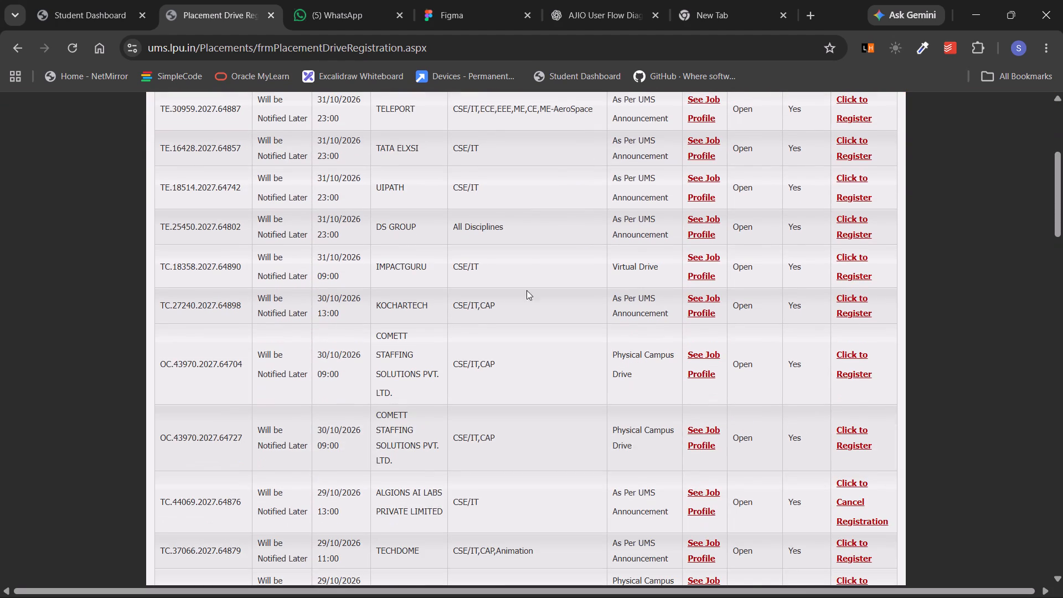
# Open the KOCHARTECH drive's job profile and read the Software Developer Intern summary, skills, stipend and PPO details.
pyautogui.click(704, 291)
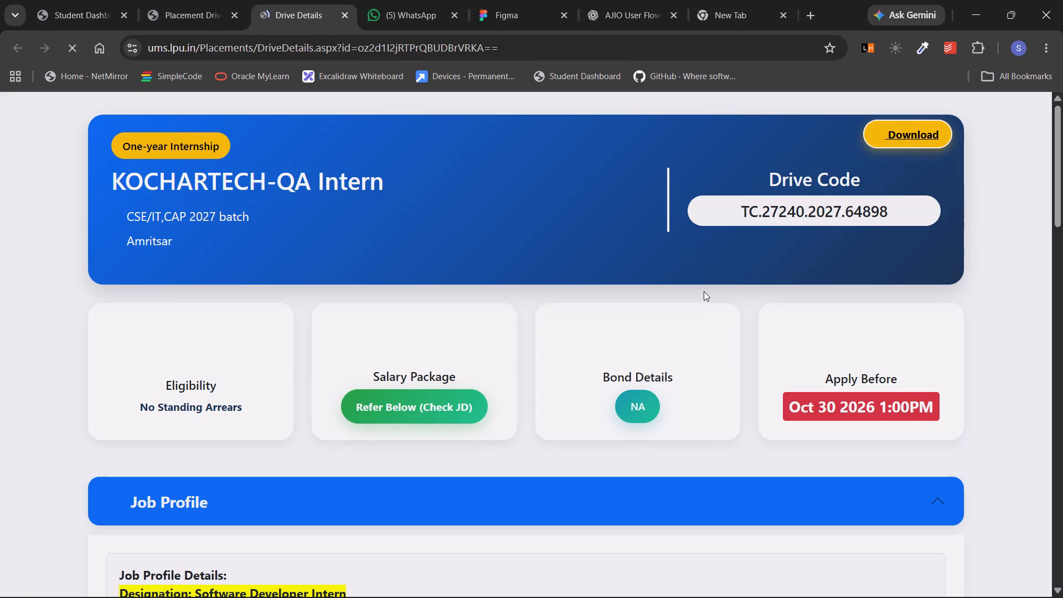
pyautogui.scroll(-4, 405, 421)
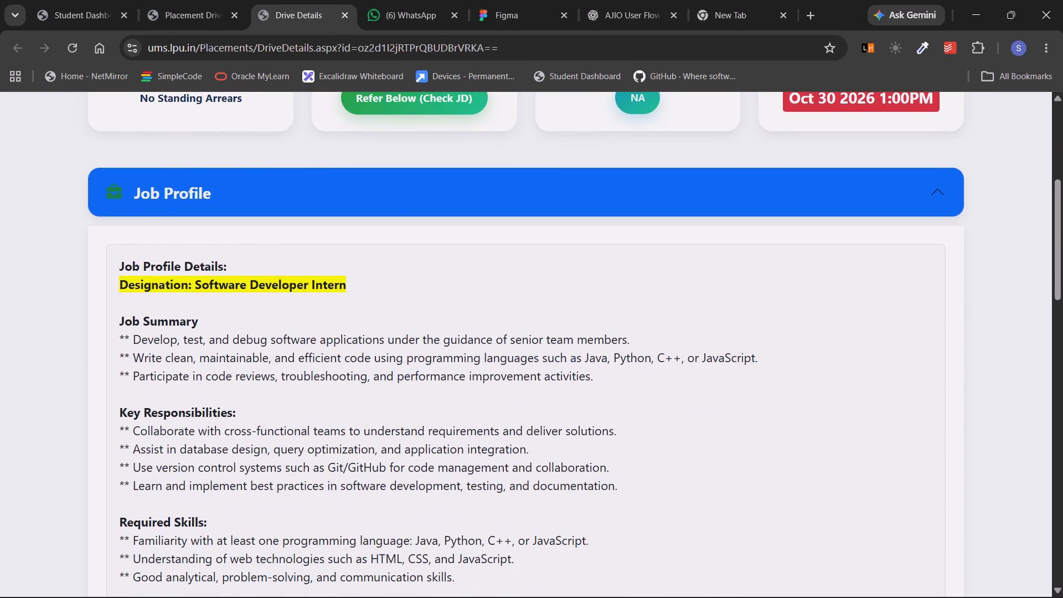
pyautogui.scroll(-3, 331, 389)
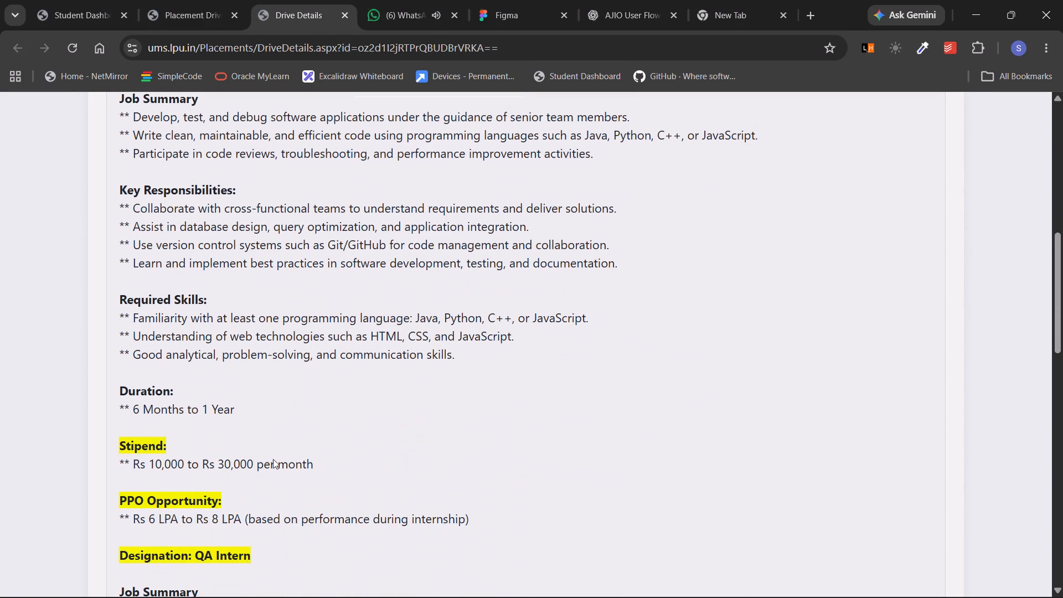
pyautogui.tripleClick(257, 476)
pyautogui.click(257, 476)
pyautogui.tripleClick(255, 485)
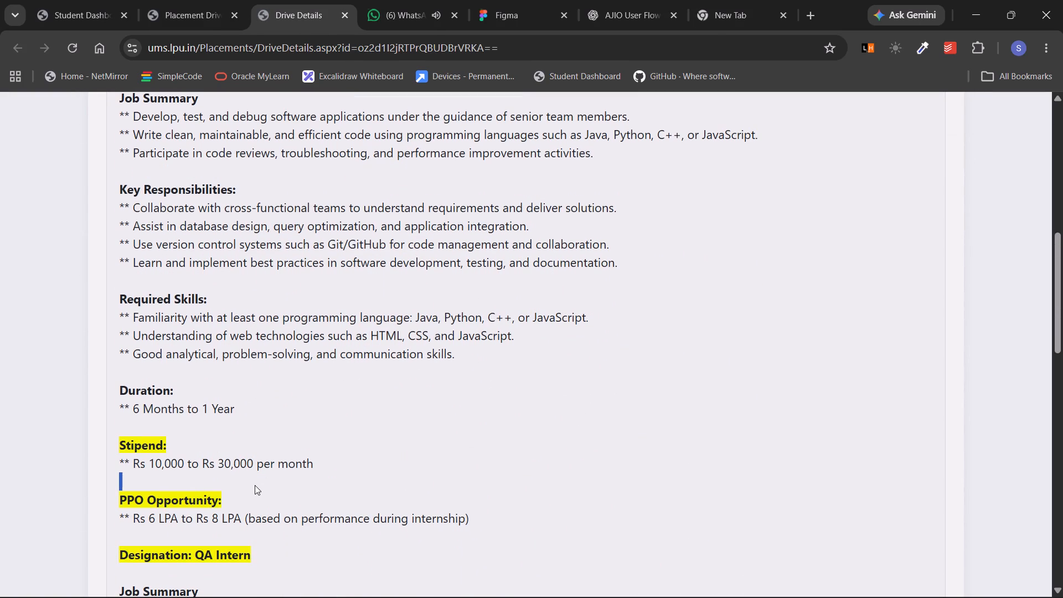
pyautogui.scroll(-2, 255, 485)
pyautogui.scroll(2, 255, 485)
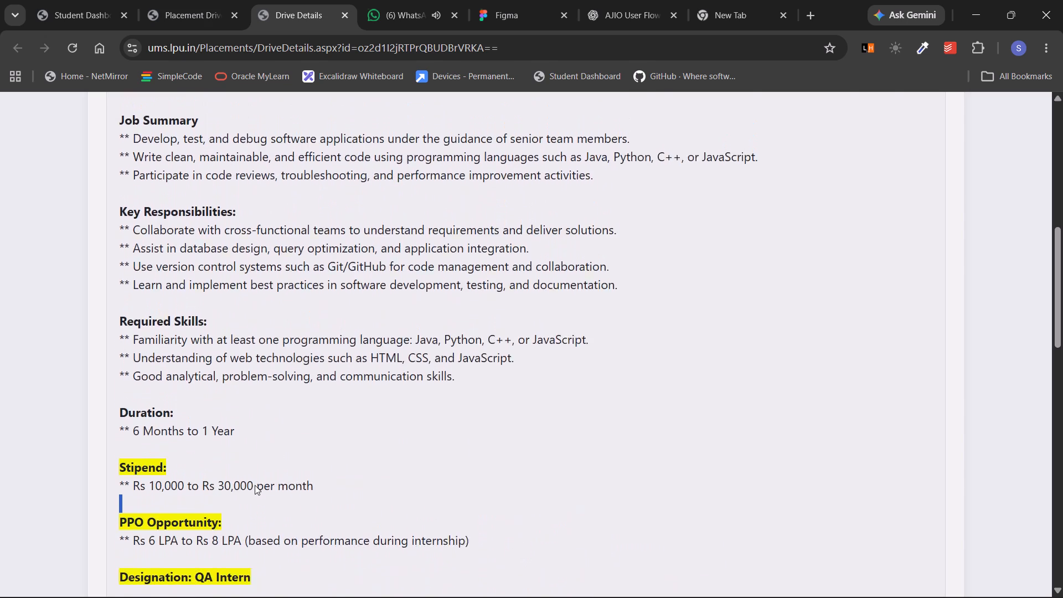
pyautogui.scroll(4, 255, 485)
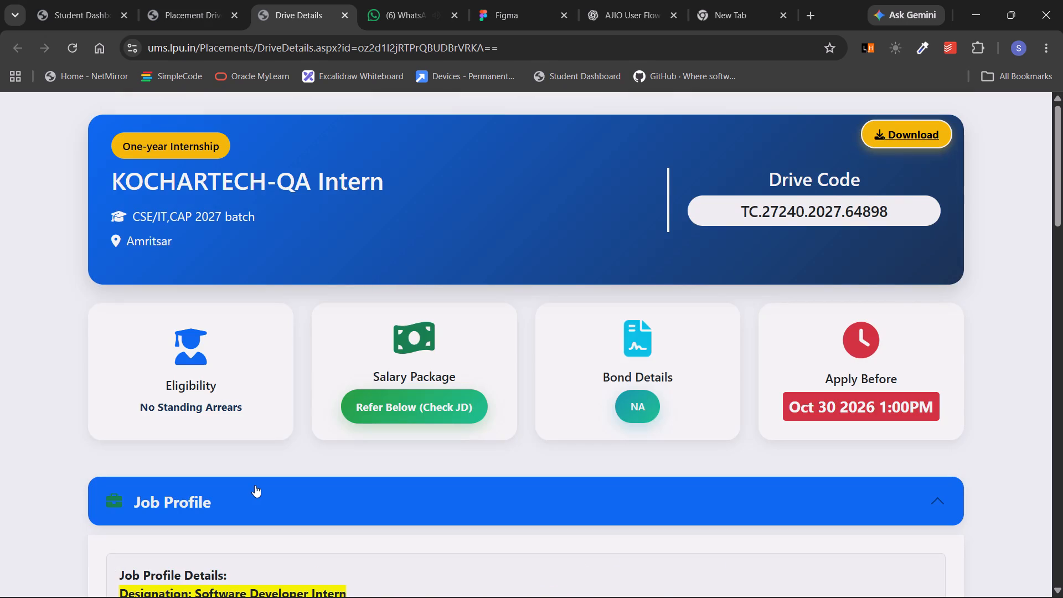
# Reread the KOCHARTECH Software Developer Intern profile from the designation down to the duration and stipend.
pyautogui.scroll(-1, 255, 485)
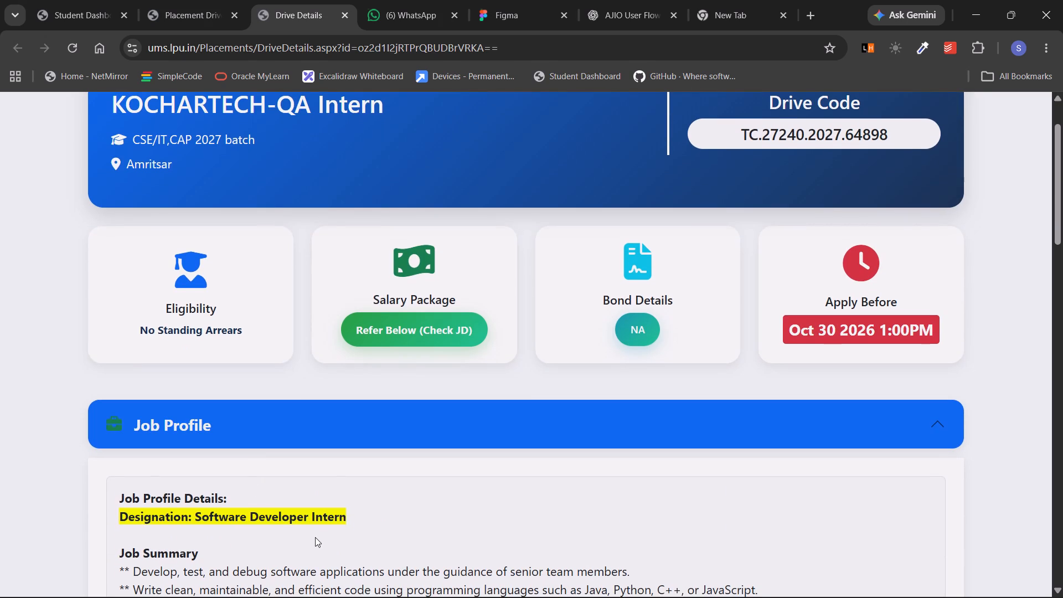
pyautogui.scroll(-3, 315, 537)
pyautogui.tripleClick(245, 297)
pyautogui.doubleClick(245, 297)
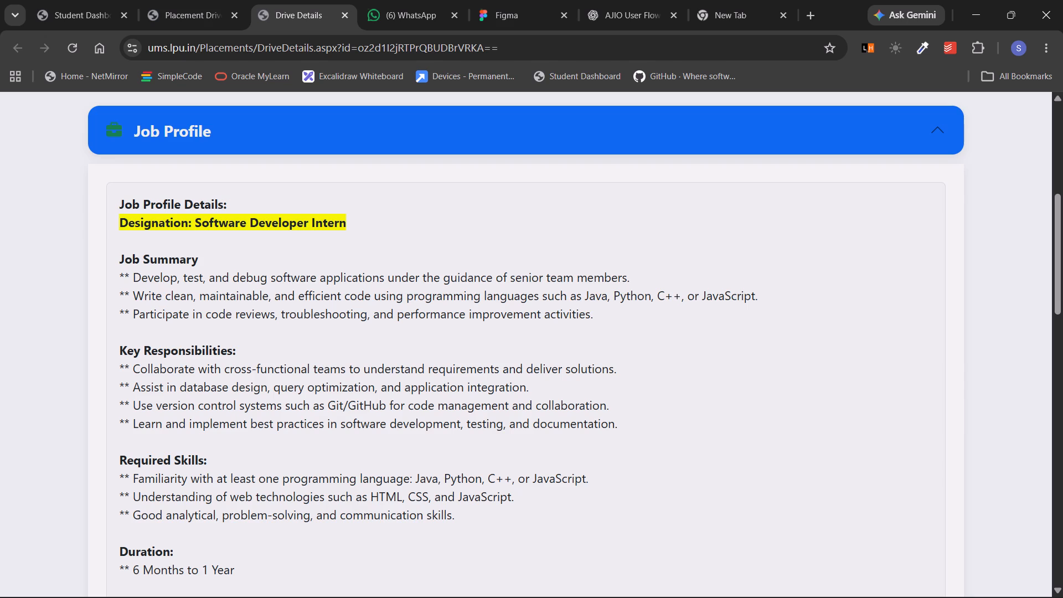
pyautogui.scroll(-2, 244, 408)
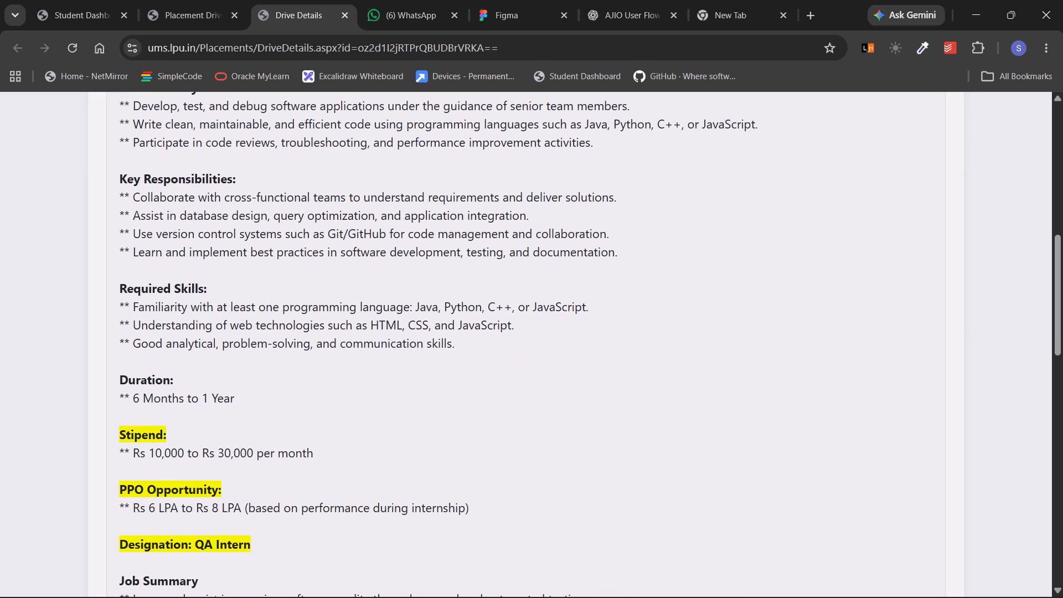
pyautogui.tripleClick(171, 456)
pyautogui.click(171, 456)
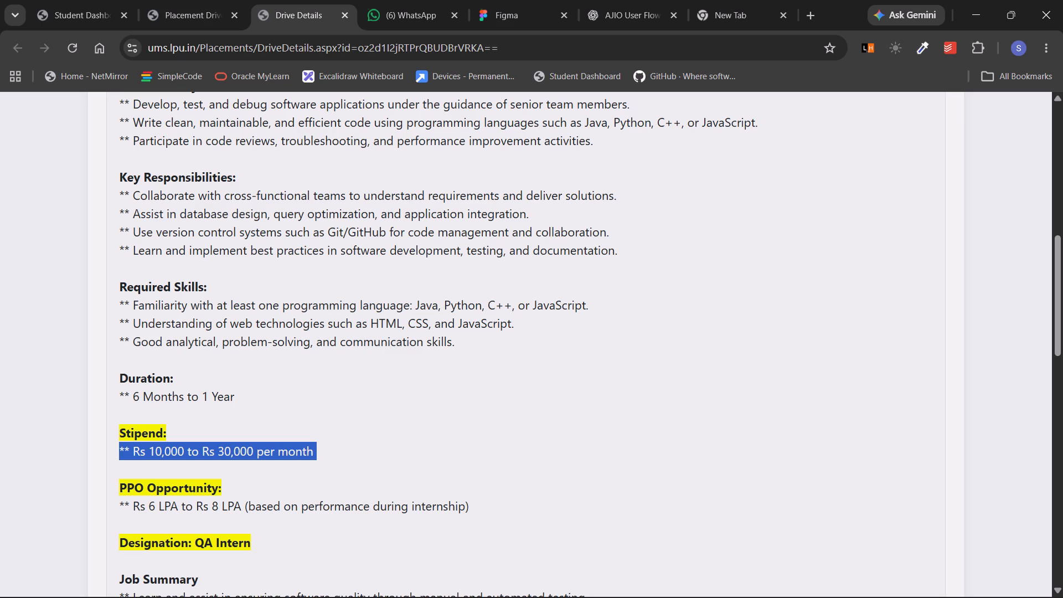
# Return to the Drive Registration list, look through the October drives, and open the TECHDOME drive's job profile.
pyautogui.scroll(-4, 120, 484)
pyautogui.click(221, 0)
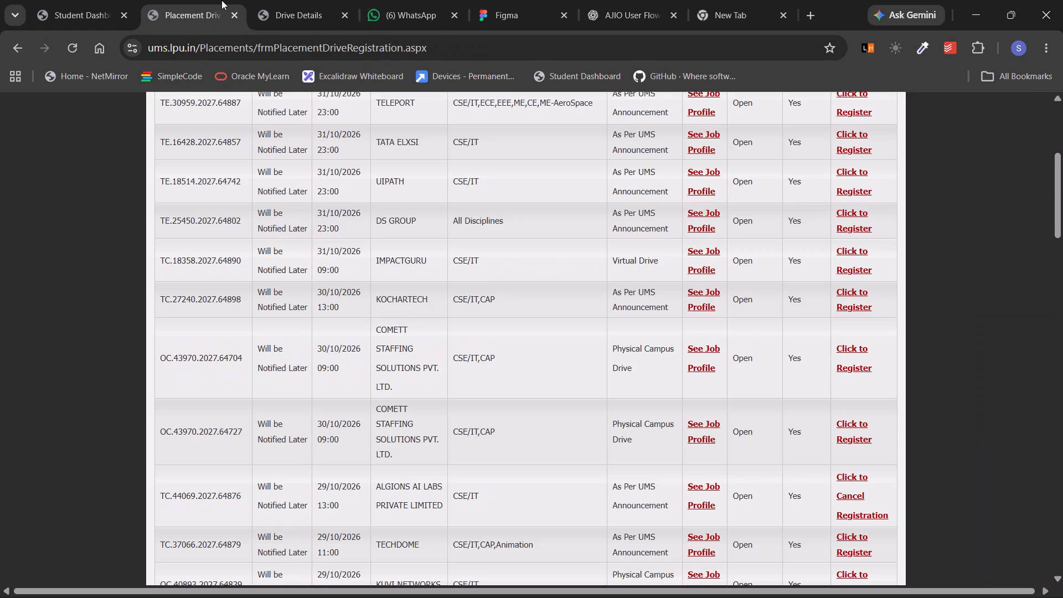
pyautogui.scroll(-2, 353, 158)
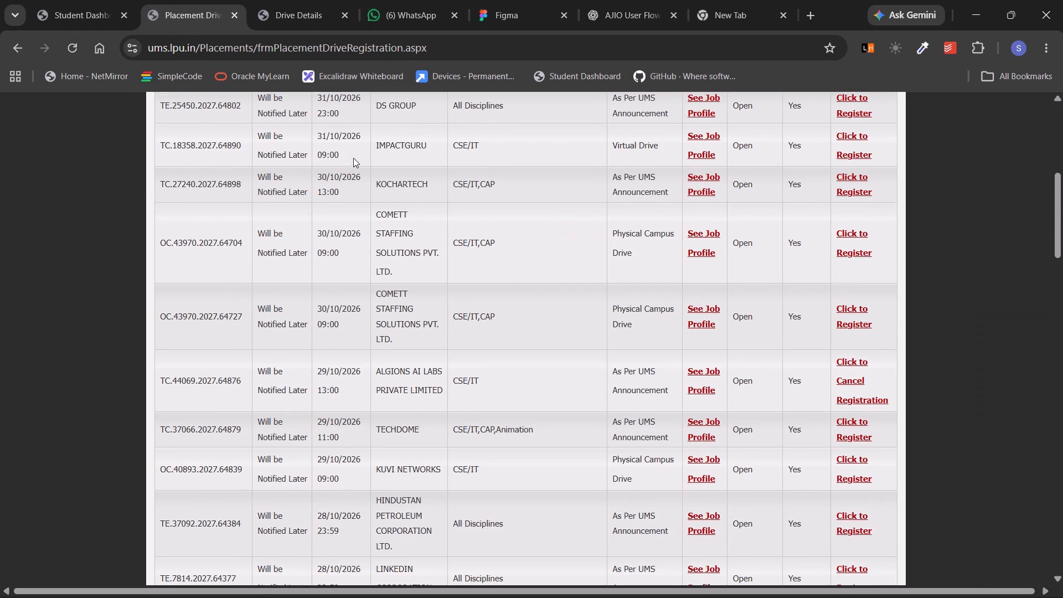
pyautogui.scroll(-2, 436, 233)
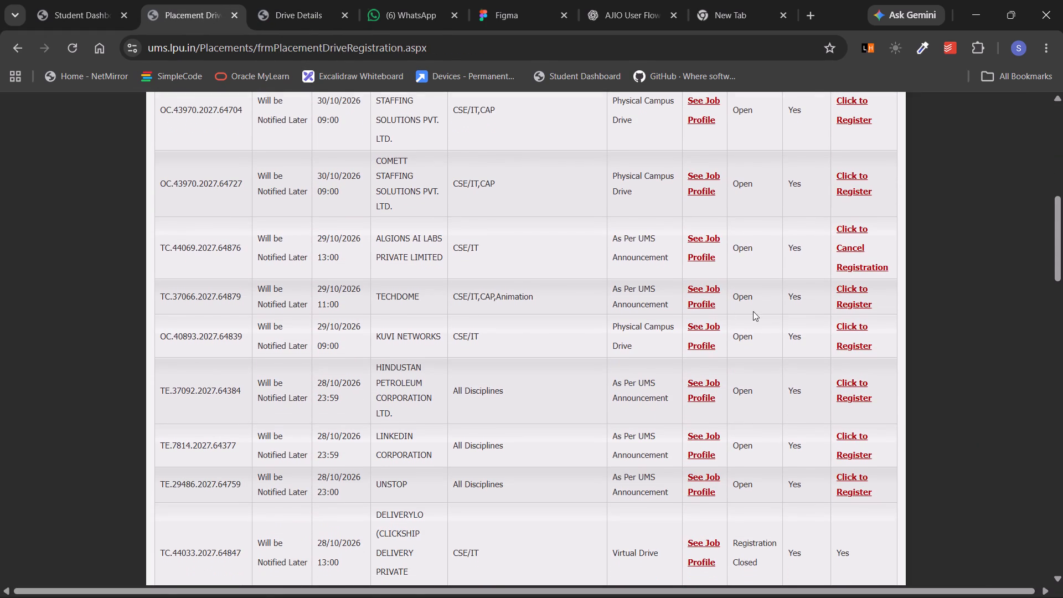
pyautogui.scroll(-4, 696, 298)
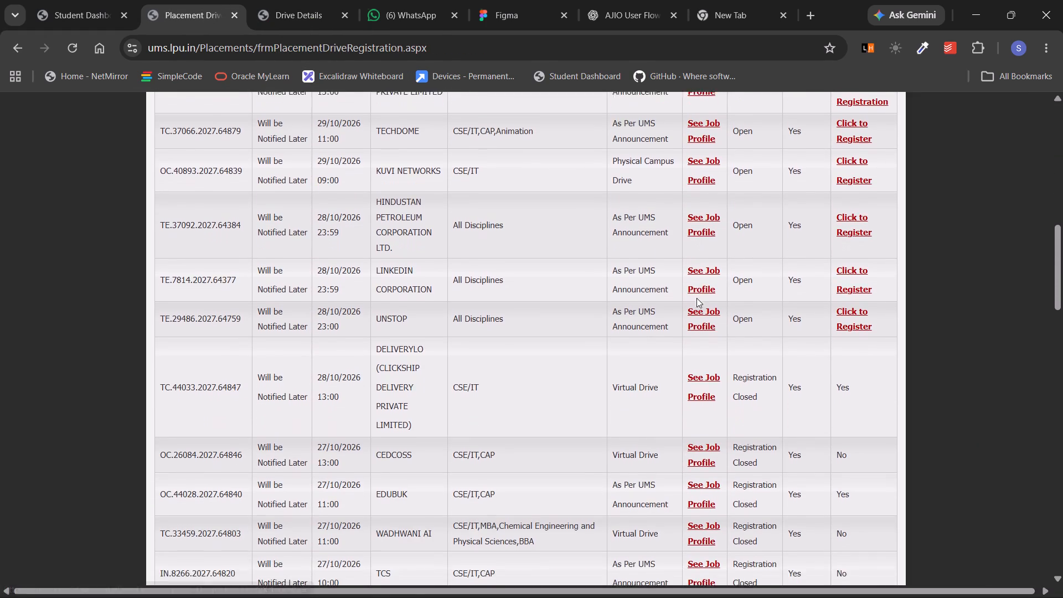
pyautogui.scroll(-1, 696, 298)
pyautogui.scroll(1, 696, 298)
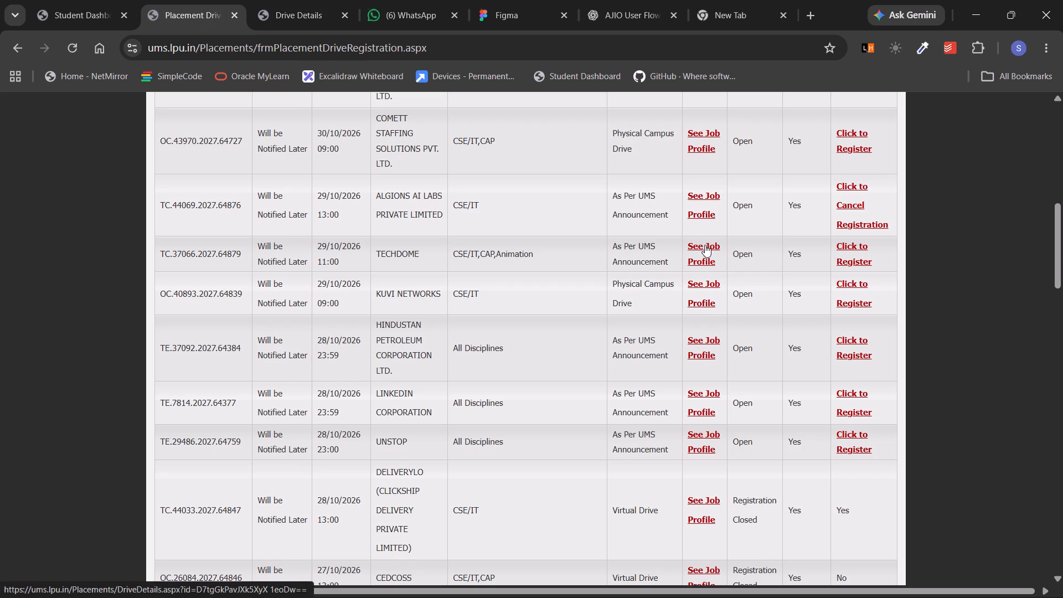
pyautogui.click(705, 245)
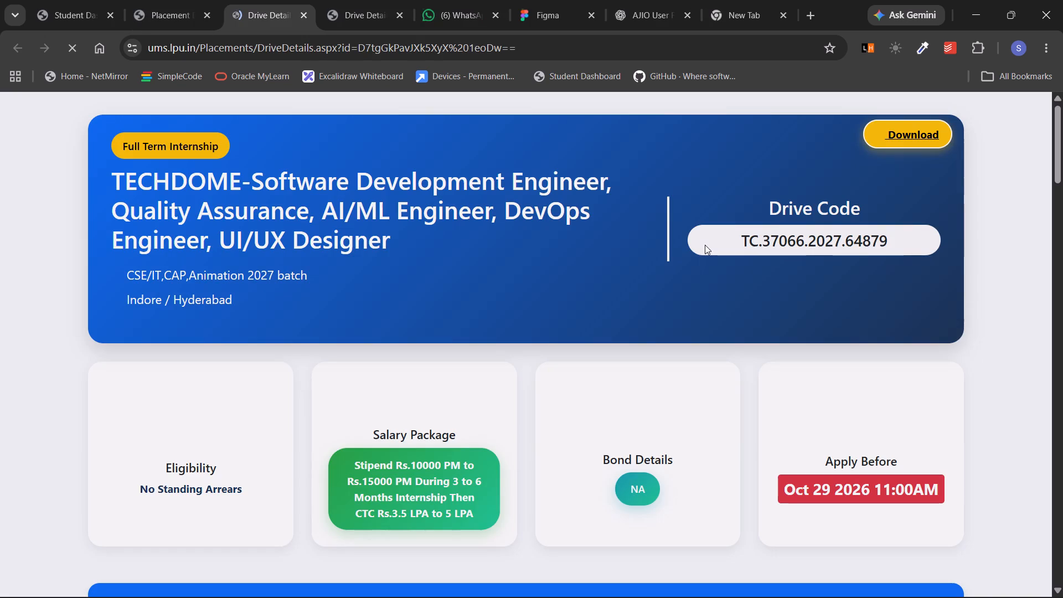
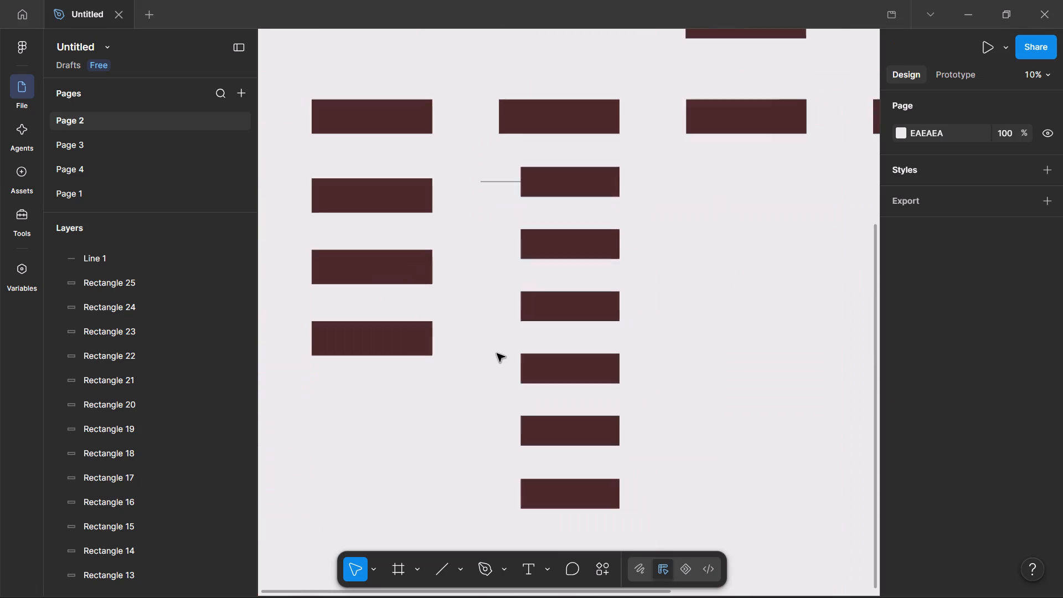
# Open the connector line beside the second column's first sub-item rectangle for vector editing and select its free endpoint.
pyautogui.click(499, 215)
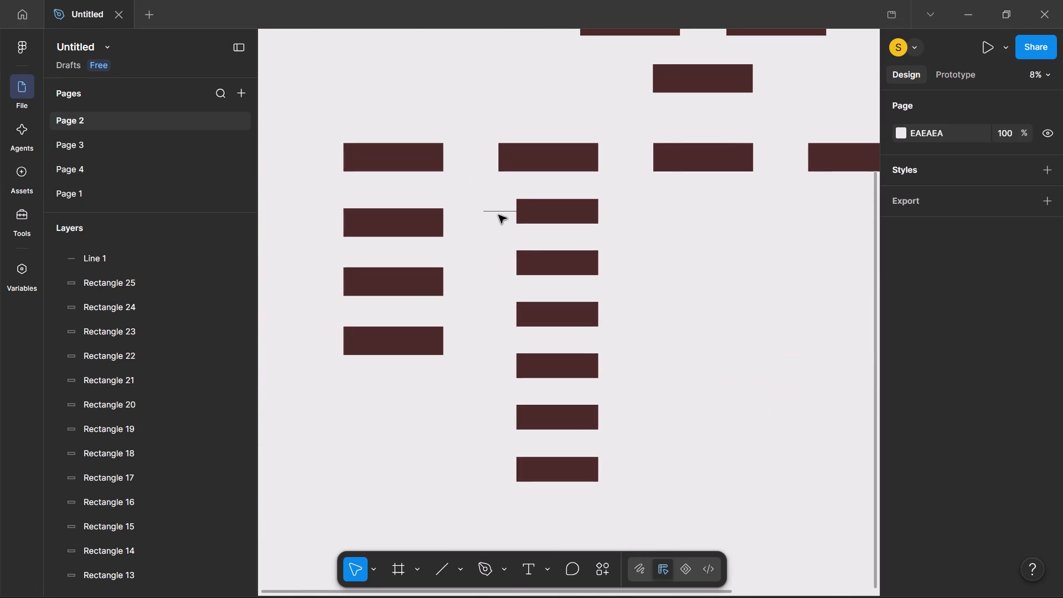
pyautogui.click(500, 212)
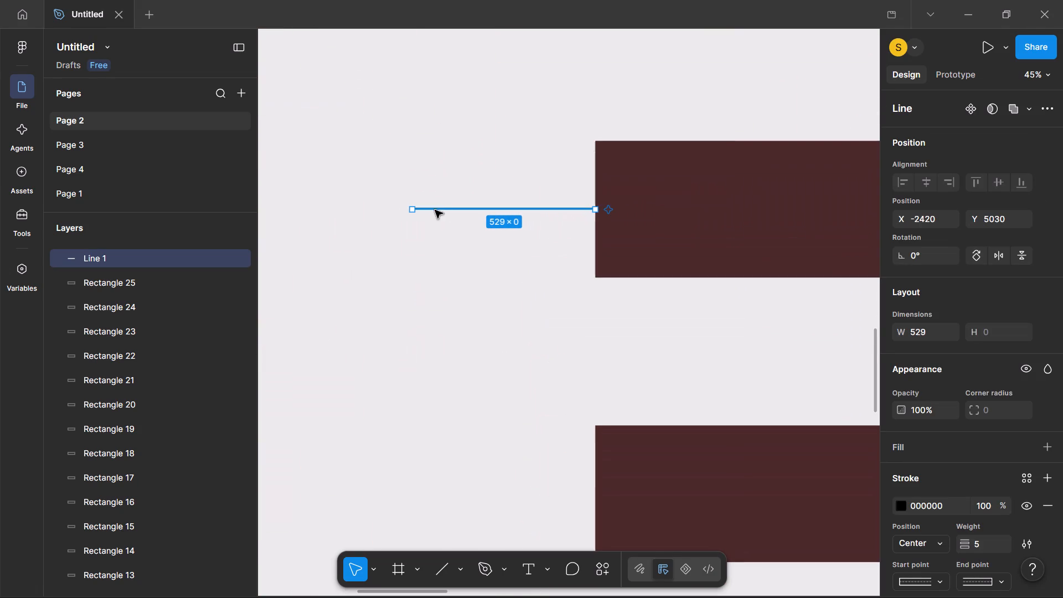
pyautogui.click(416, 209)
pyautogui.click(416, 209)
pyautogui.click(410, 209)
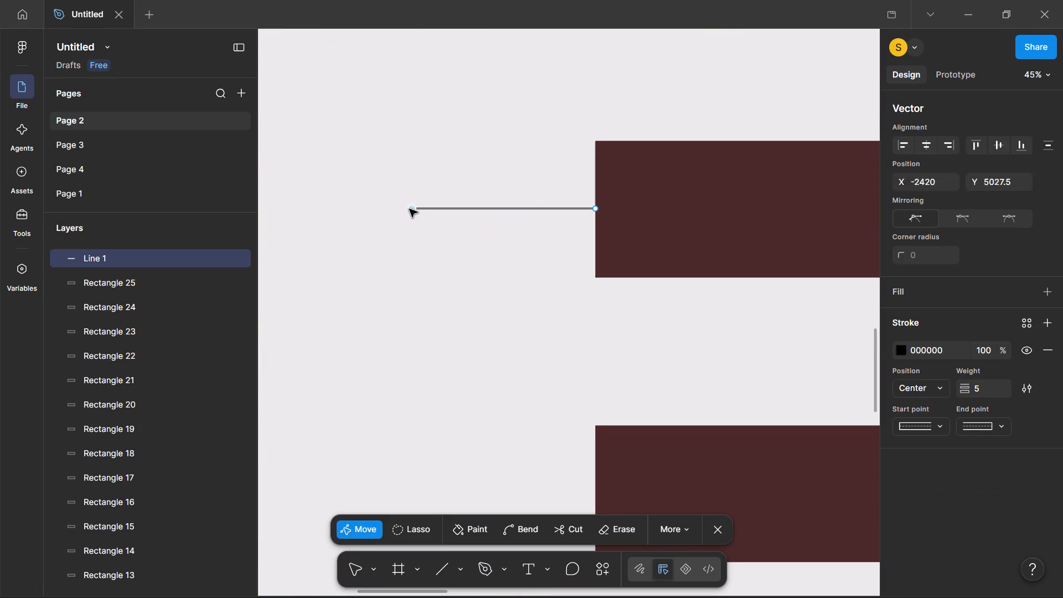
# Duplicate the connector line and place the copy against the left edge of the column's second rectangle, at about X -2420, Y 5852.
pyautogui.click(437, 264)
pyautogui.tripleClick(450, 240)
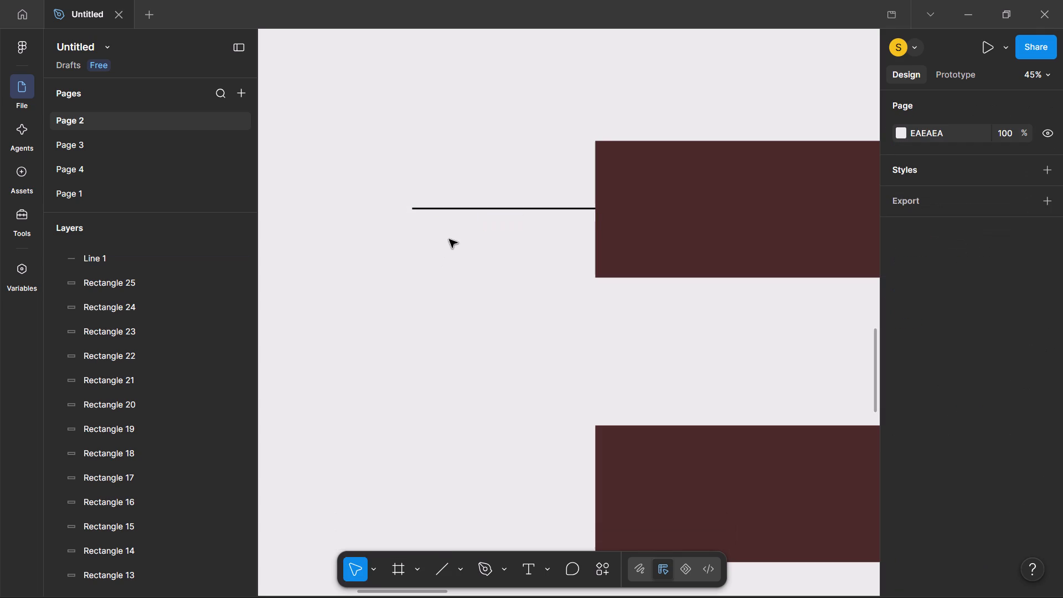
pyautogui.click(463, 209)
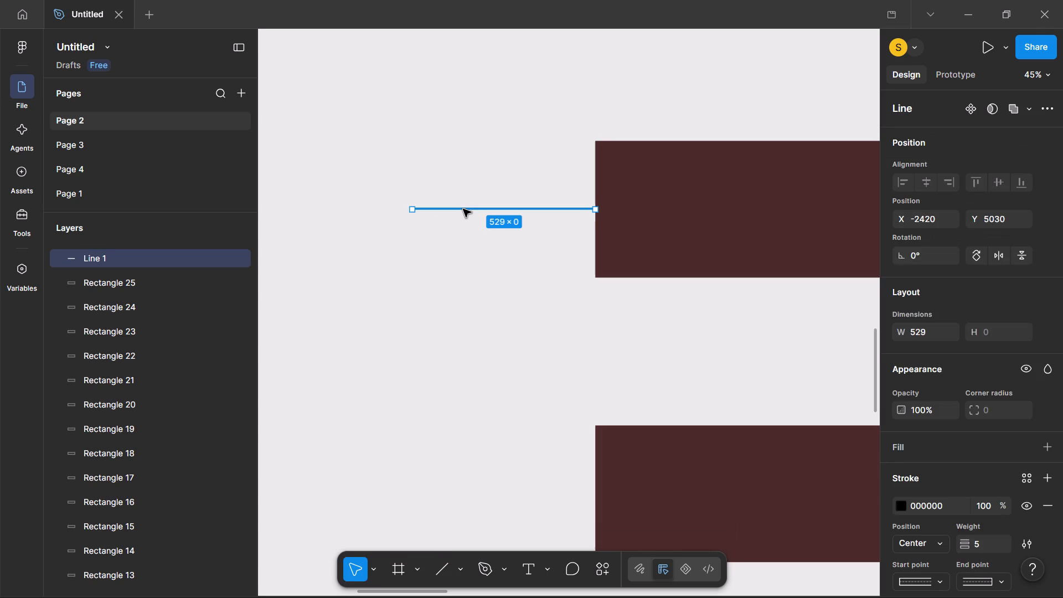
pyautogui.hotkey('ctrl', 'c')
pyautogui.hotkey('ctrl', 'v')
pyautogui.moveTo(463, 209); pyautogui.dragTo(477, 446)
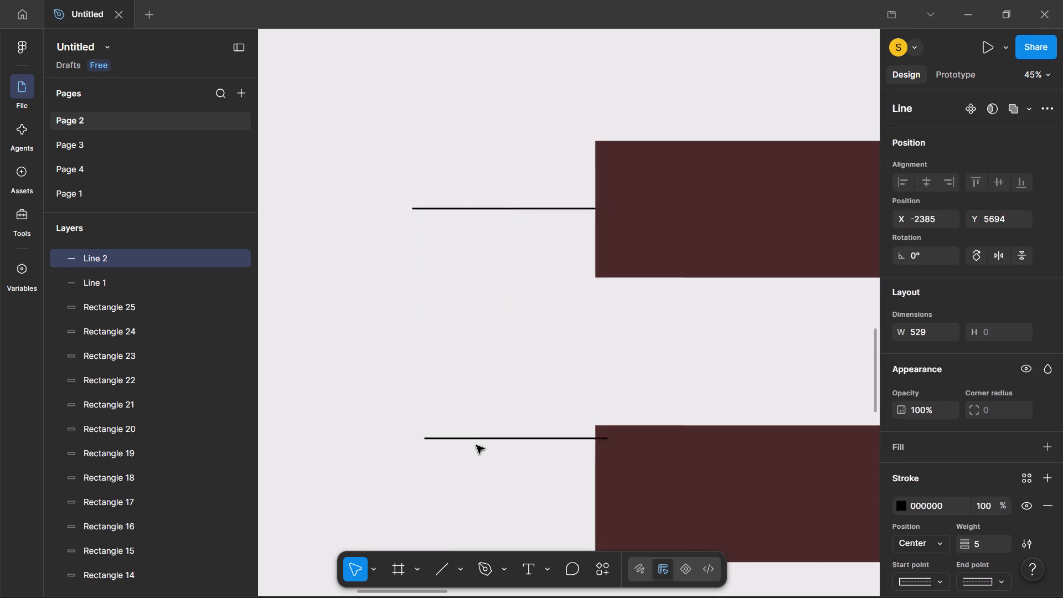
pyautogui.moveTo(477, 446); pyautogui.dragTo(467, 503)
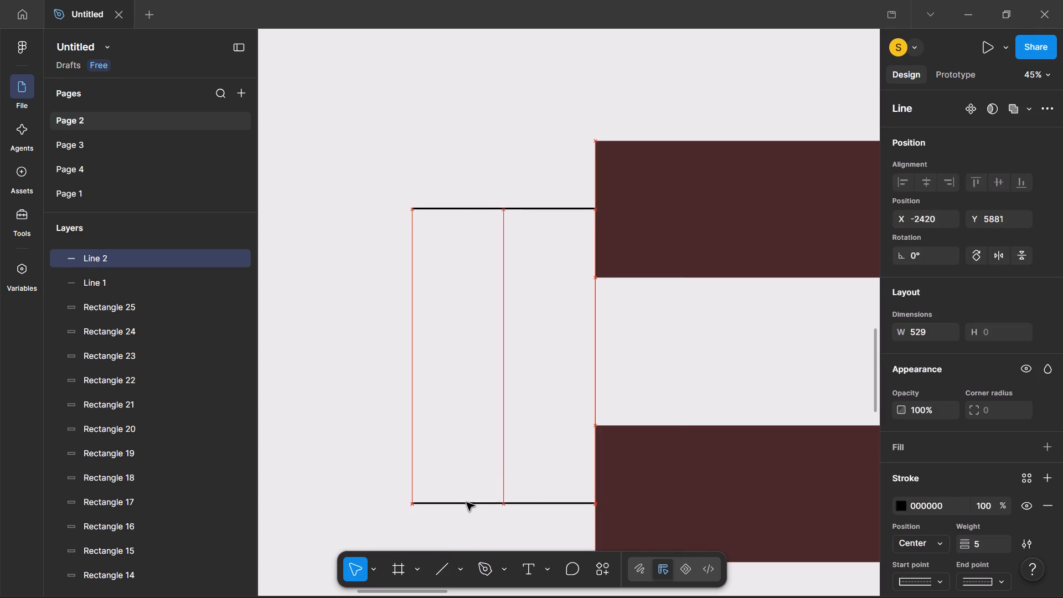
pyautogui.moveTo(467, 503); pyautogui.dragTo(466, 497)
# Duplicate the connector line again for the column's third rectangle, meeting its left edge at about X -2420, Y 6674.
pyautogui.scroll(-1, 466, 497)
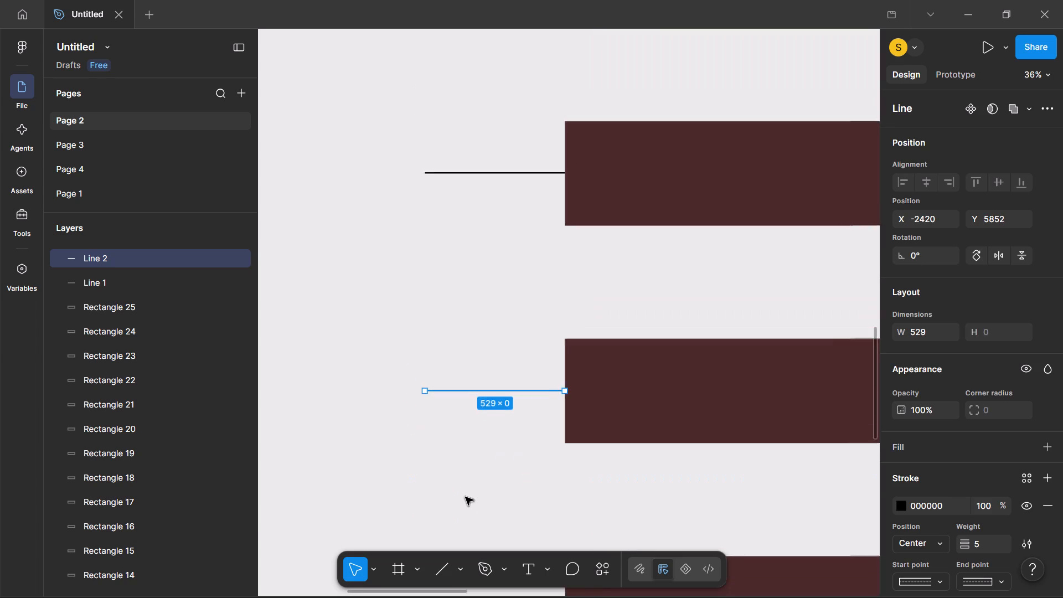
pyautogui.scroll(-2, 474, 465)
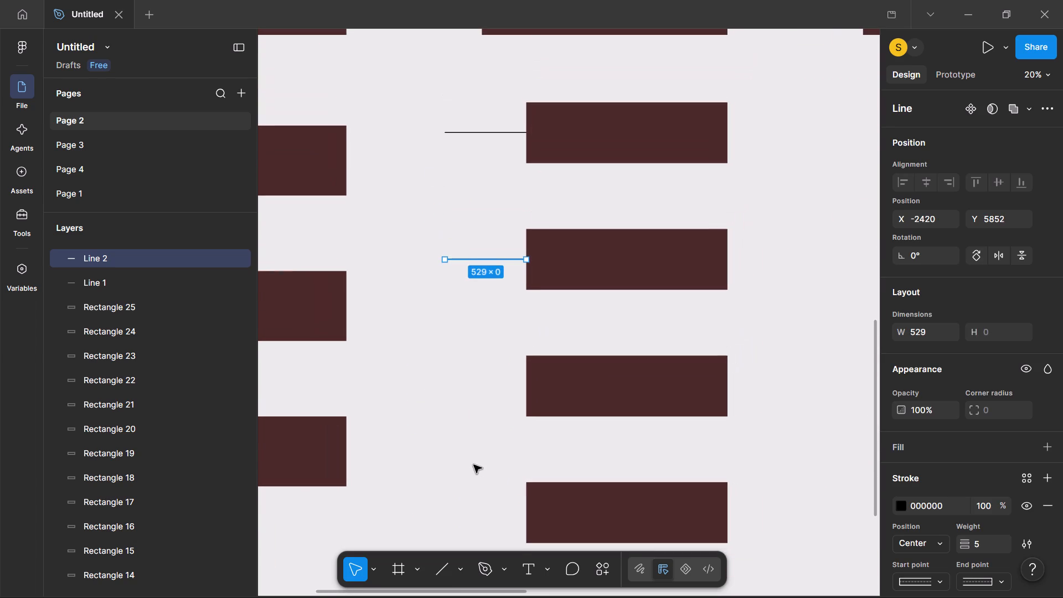
pyautogui.hotkey('ctrl', 'c')
pyautogui.hotkey('ctrl', 'v')
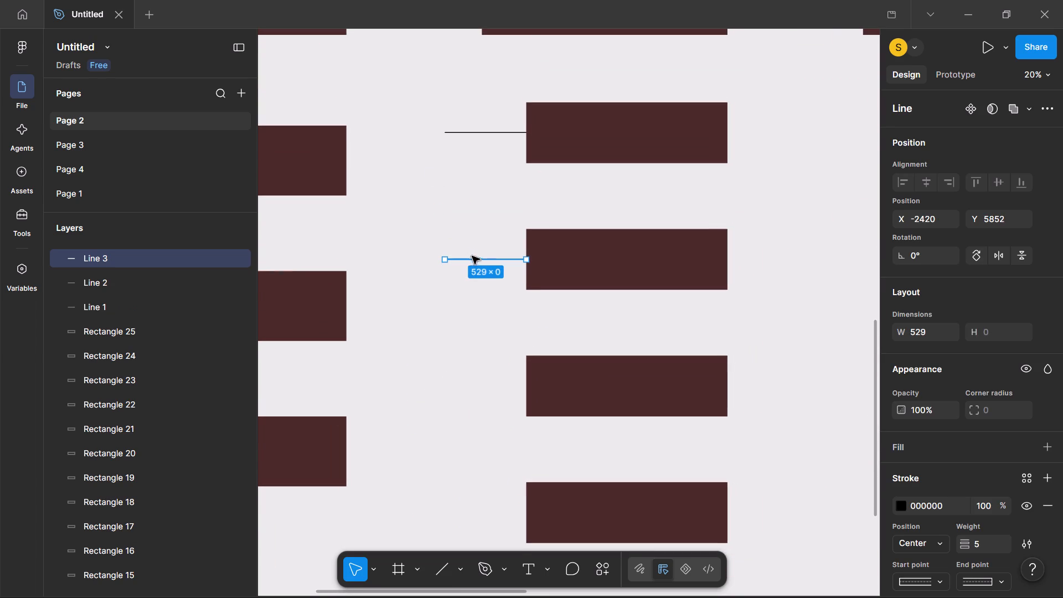
pyautogui.moveTo(474, 260); pyautogui.dragTo(474, 382)
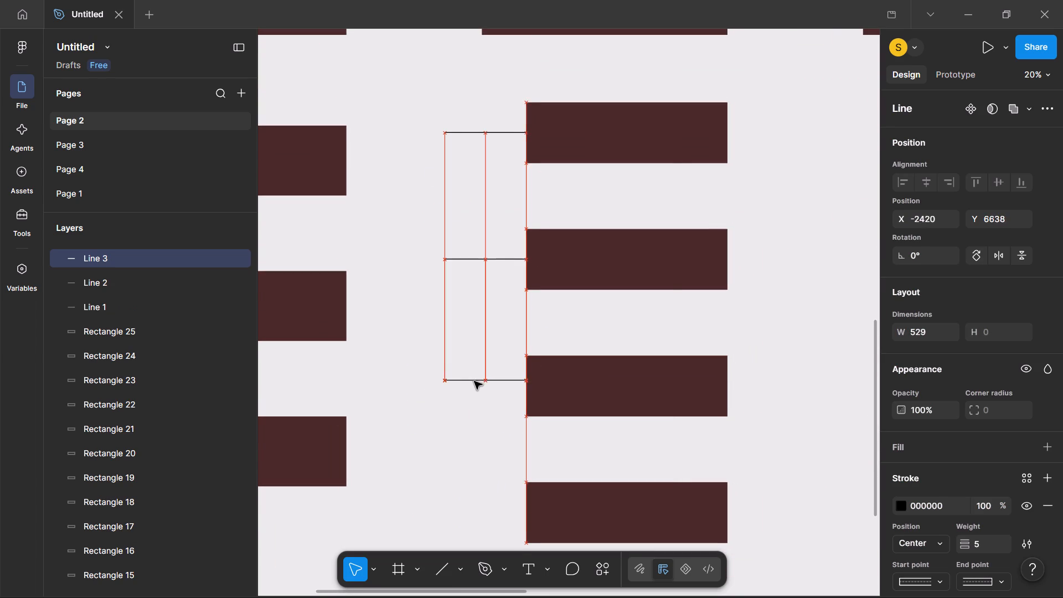
pyautogui.moveTo(474, 382); pyautogui.dragTo(473, 383)
# Duplicate the connector line for the column's fourth rectangle, meeting its left edge at about X -2420, Y 7496.
pyautogui.scroll(-2, 473, 383)
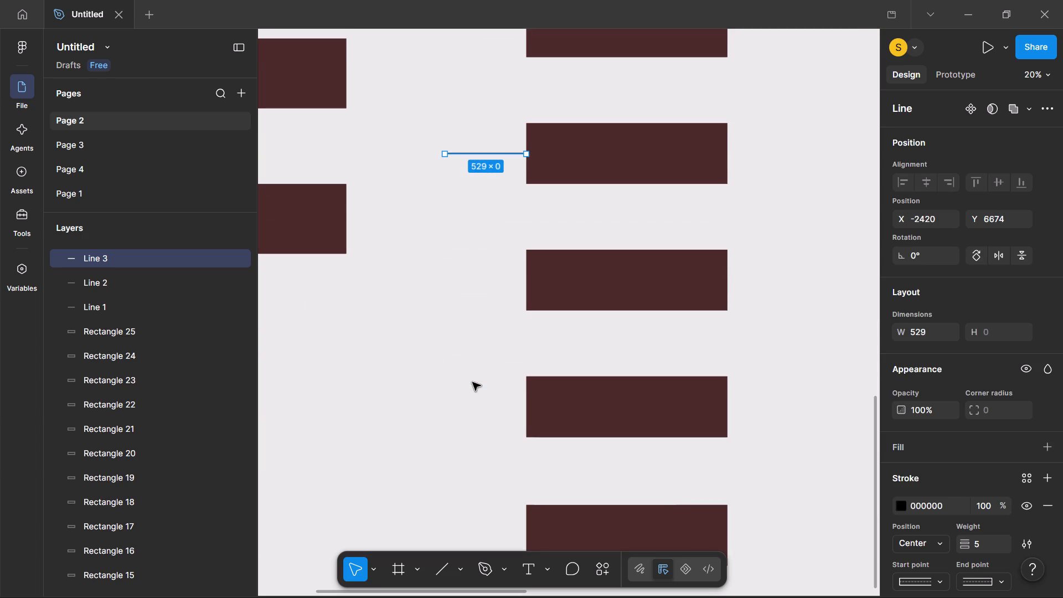
pyautogui.hotkey('ctrl', 'c')
pyautogui.hotkey('ctrl', 'v')
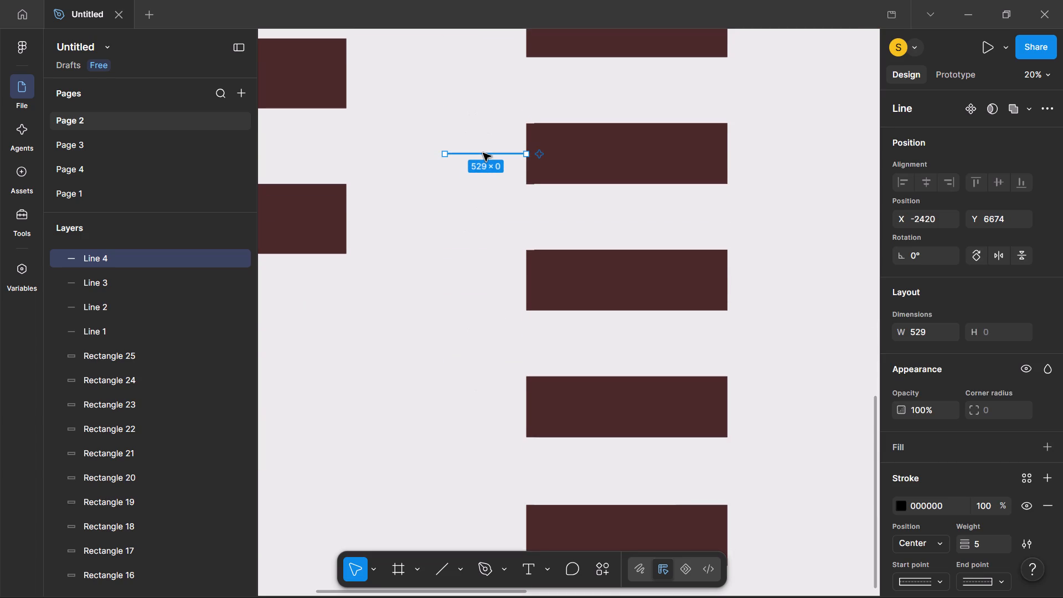
pyautogui.moveTo(483, 153); pyautogui.dragTo(484, 288)
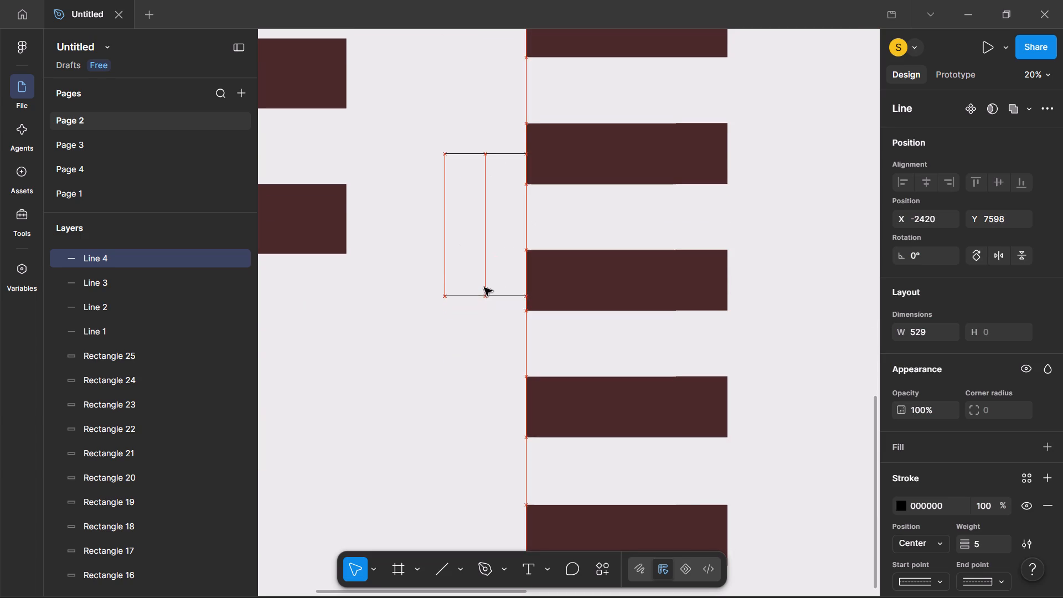
pyautogui.moveTo(484, 288); pyautogui.dragTo(483, 280)
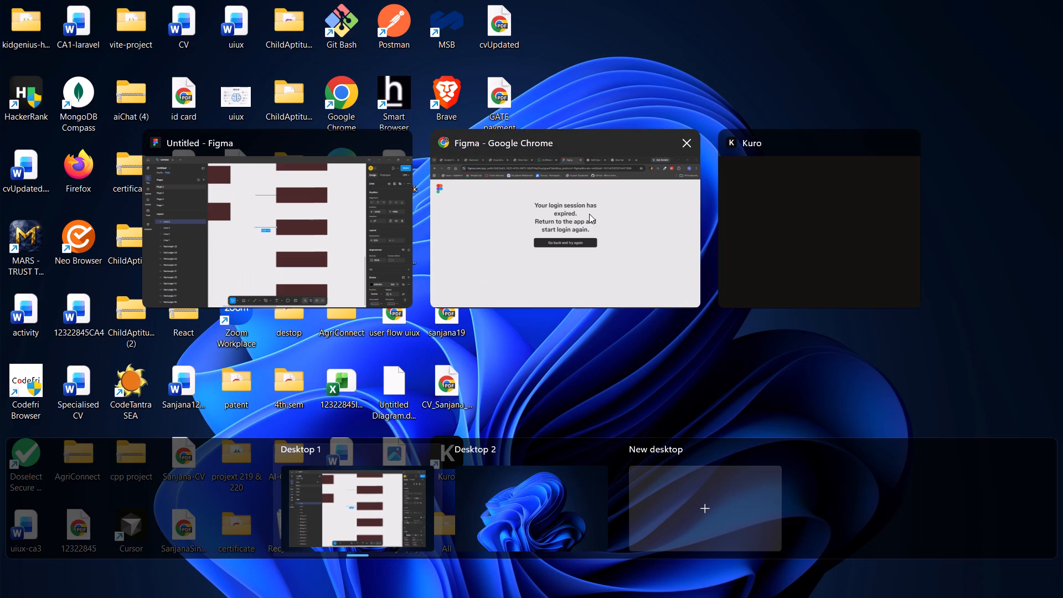
# Check the AJIO reference diagram in Chrome, and back in Figma delete the two lowest rectangles without connector lines.
pyautogui.click(524, 147)
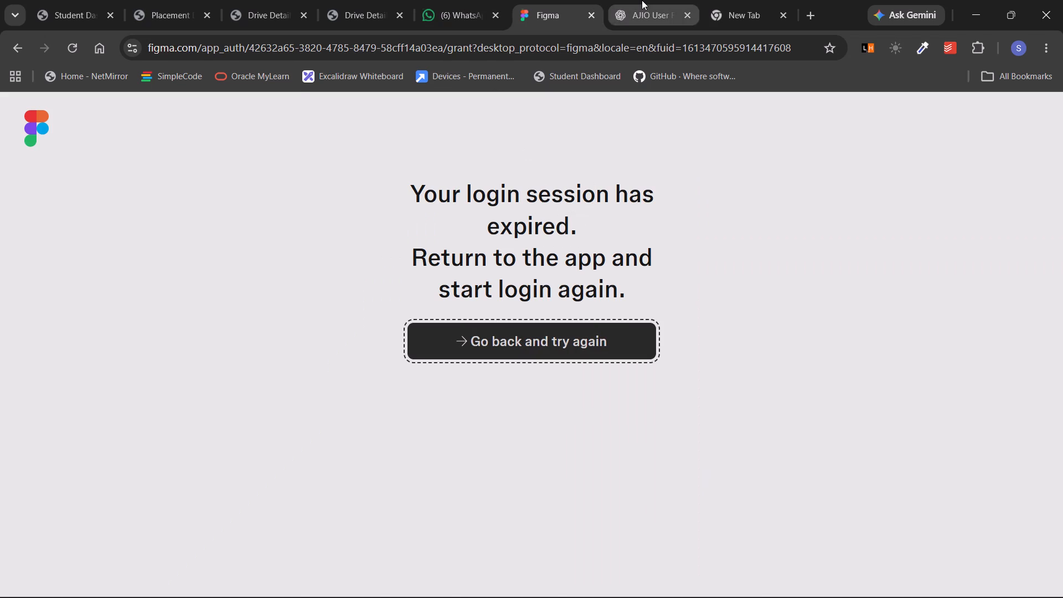
pyautogui.click(642, 0)
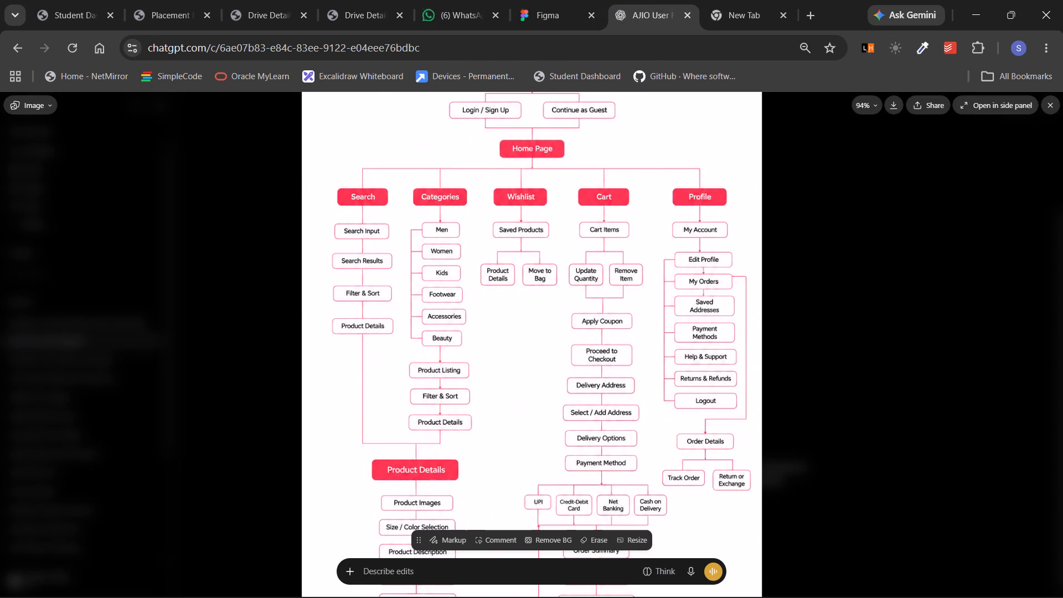
pyautogui.click(611, 221)
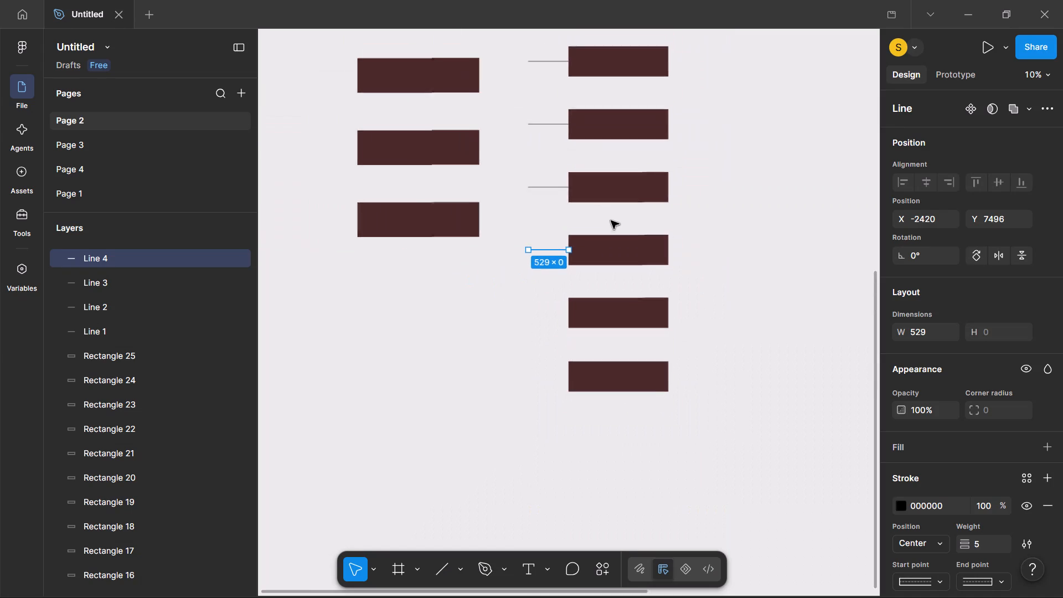
pyautogui.scroll(1, 611, 221)
pyautogui.click(654, 375)
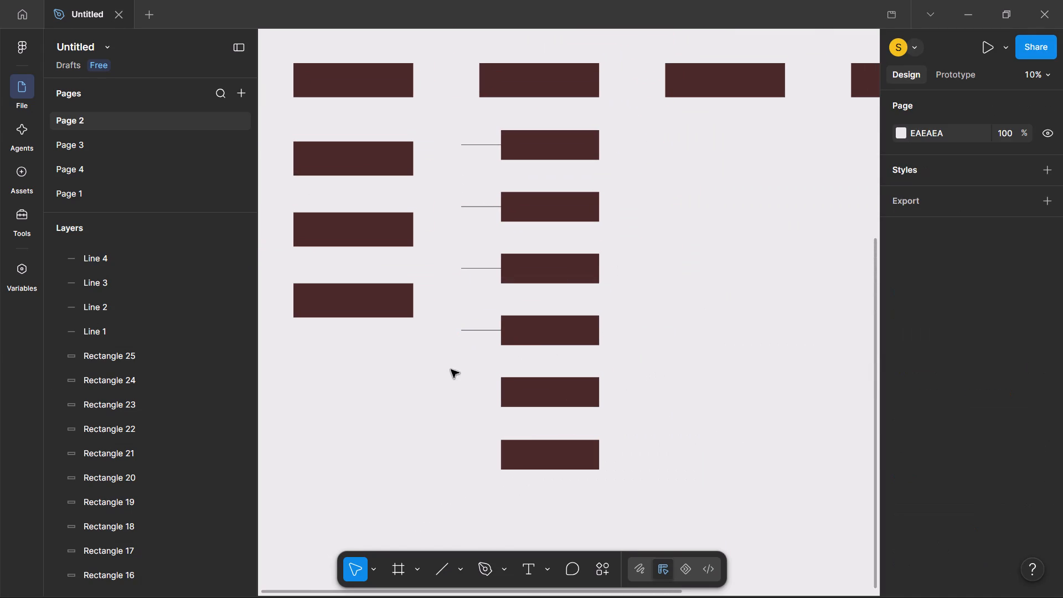
pyautogui.moveTo(450, 369); pyautogui.dragTo(636, 486)
pyautogui.press('Delete')
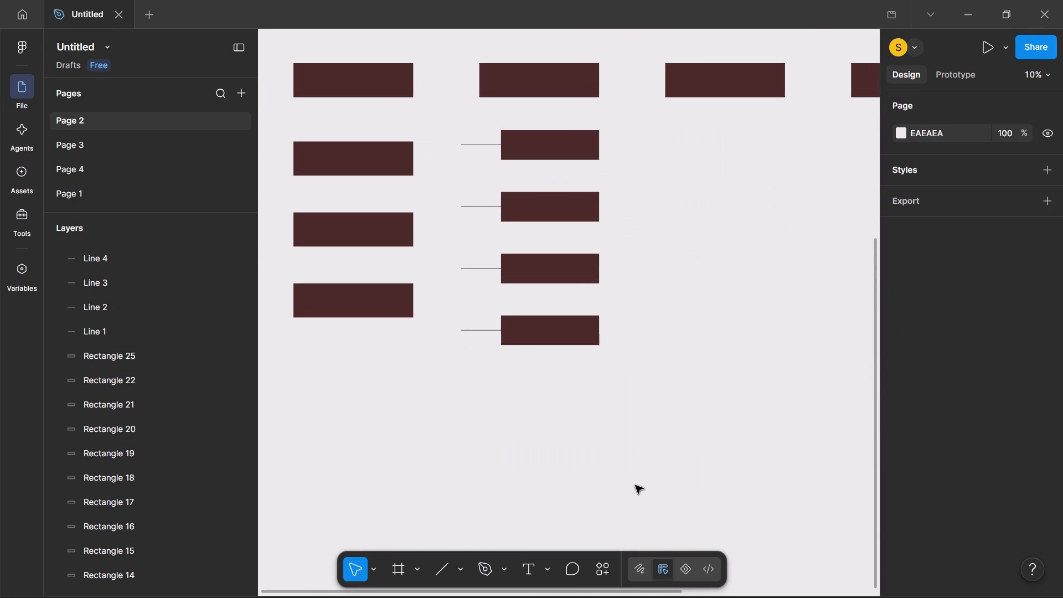
# Duplicate the four rectangles with their connector lines and align the copy directly below them, keeping the 427 vertical gap.
pyautogui.moveTo(452, 125); pyautogui.dragTo(653, 345)
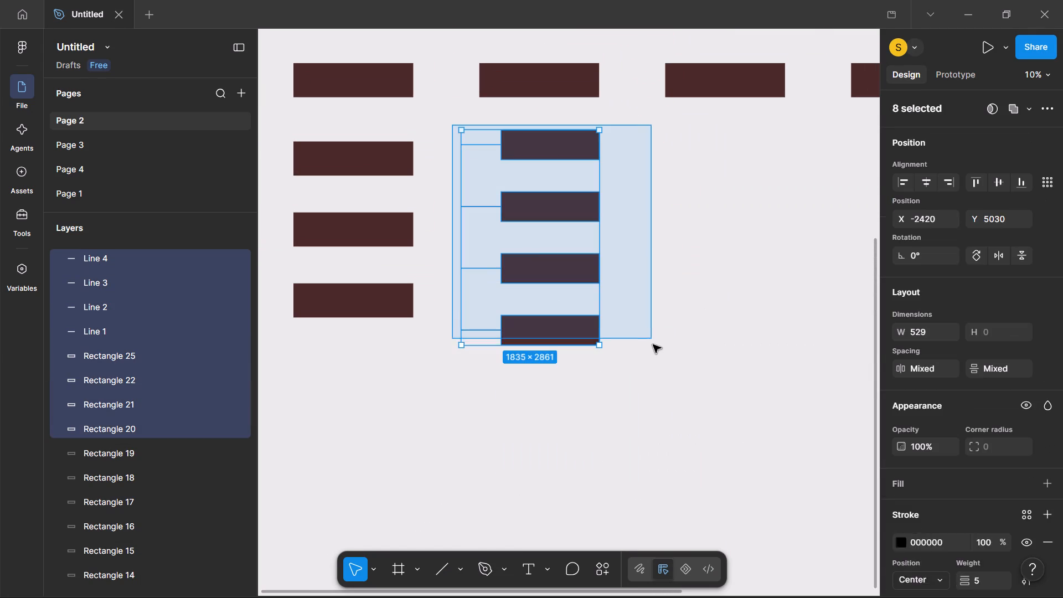
pyautogui.moveTo(653, 345); pyautogui.dragTo(653, 346)
pyautogui.hotkey('ctrl', 'c')
pyautogui.hotkey('ctrl', 'v')
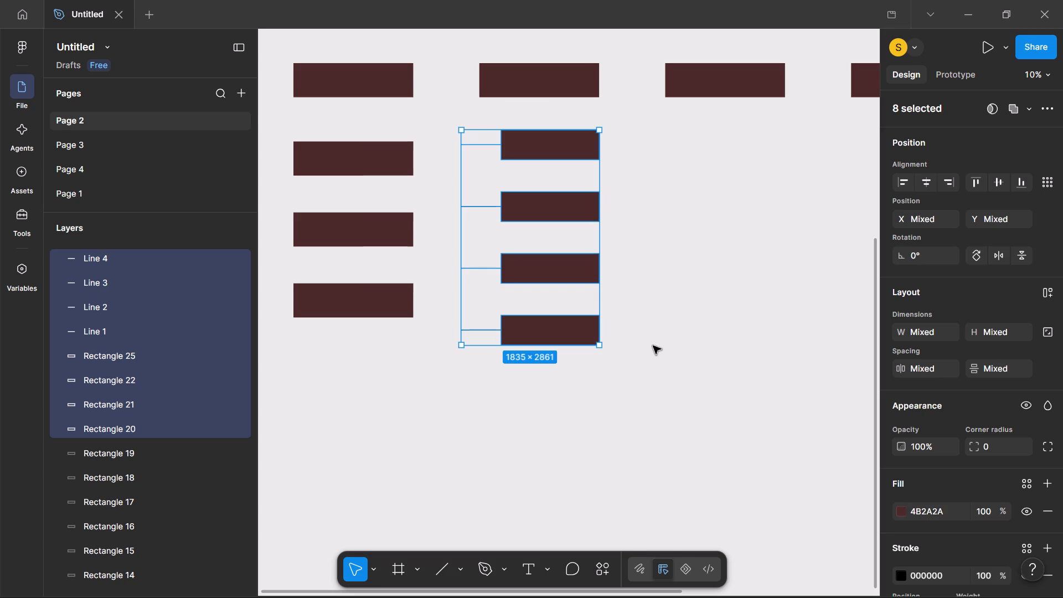
pyautogui.moveTo(563, 234); pyautogui.dragTo(568, 437)
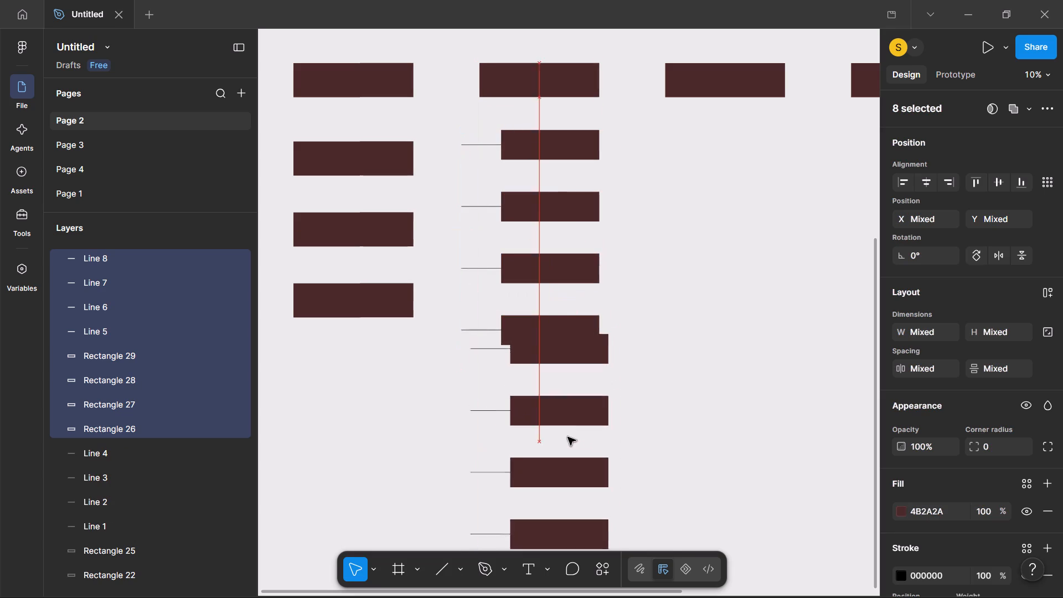
pyautogui.moveTo(568, 437); pyautogui.dragTo(561, 480)
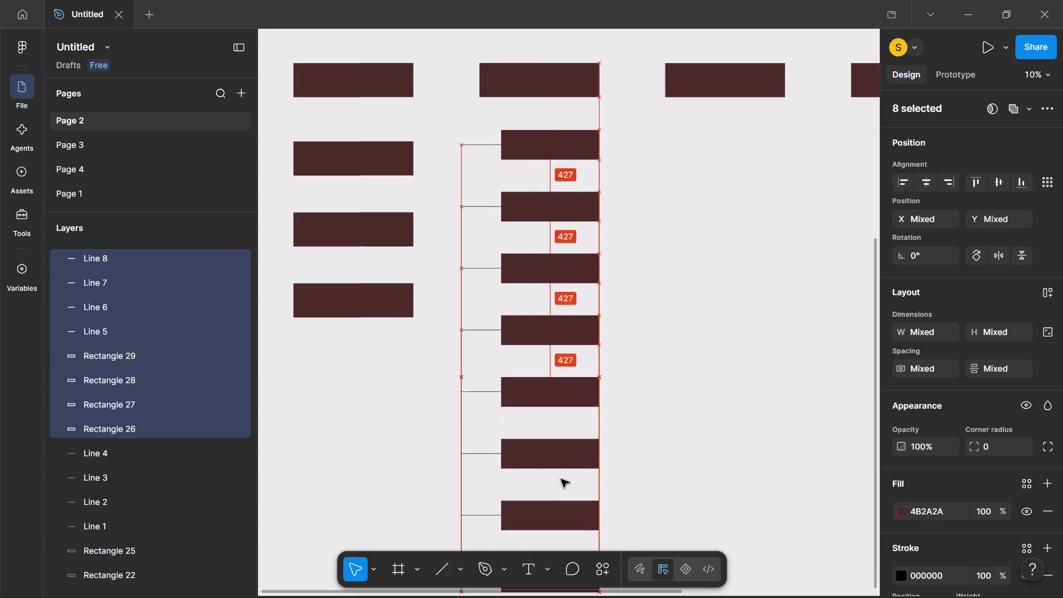
pyautogui.moveTo(561, 480); pyautogui.dragTo(561, 478)
pyautogui.moveTo(561, 478); pyautogui.dragTo(561, 479)
pyautogui.click(674, 459)
pyautogui.scroll(-1, 674, 459)
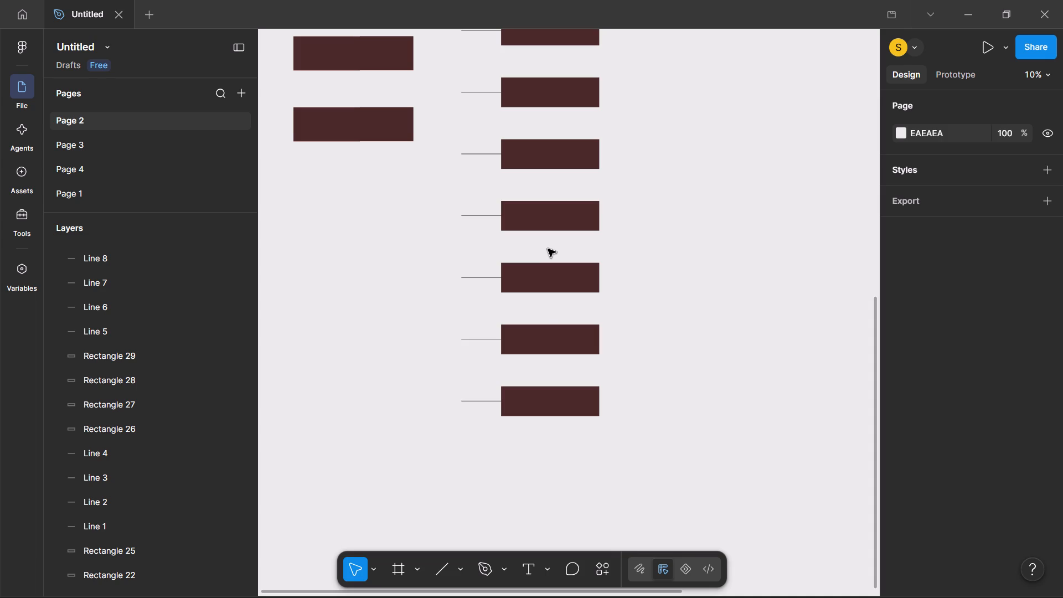
pyautogui.scroll(2, 543, 315)
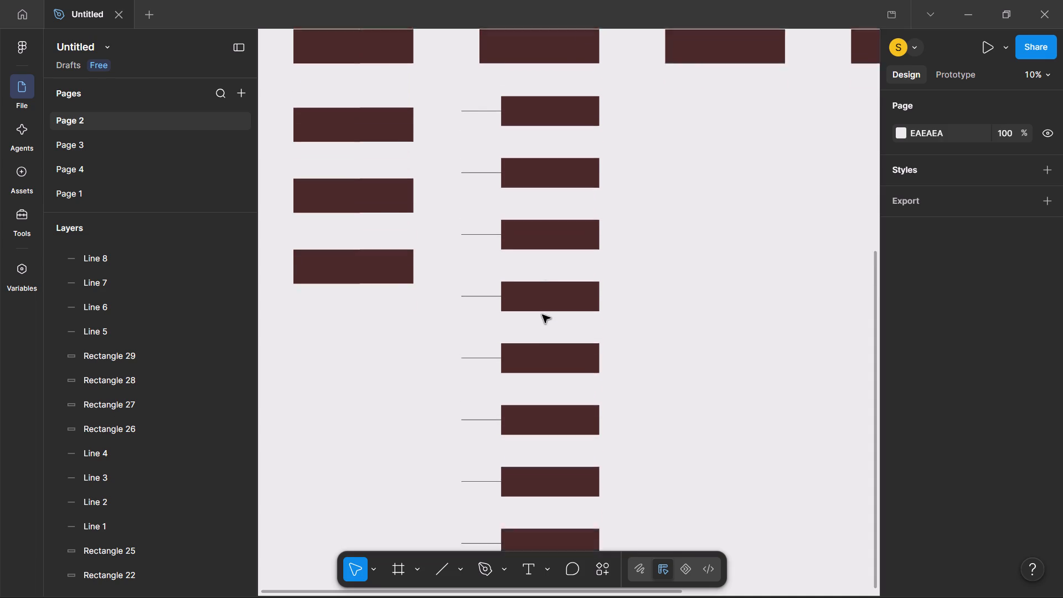
# Check the AJIO user flow diagram in Chrome and compare it with the column of line-connected rectangles in Figma.
pyautogui.scroll(1, 543, 315)
pyautogui.click(570, 212)
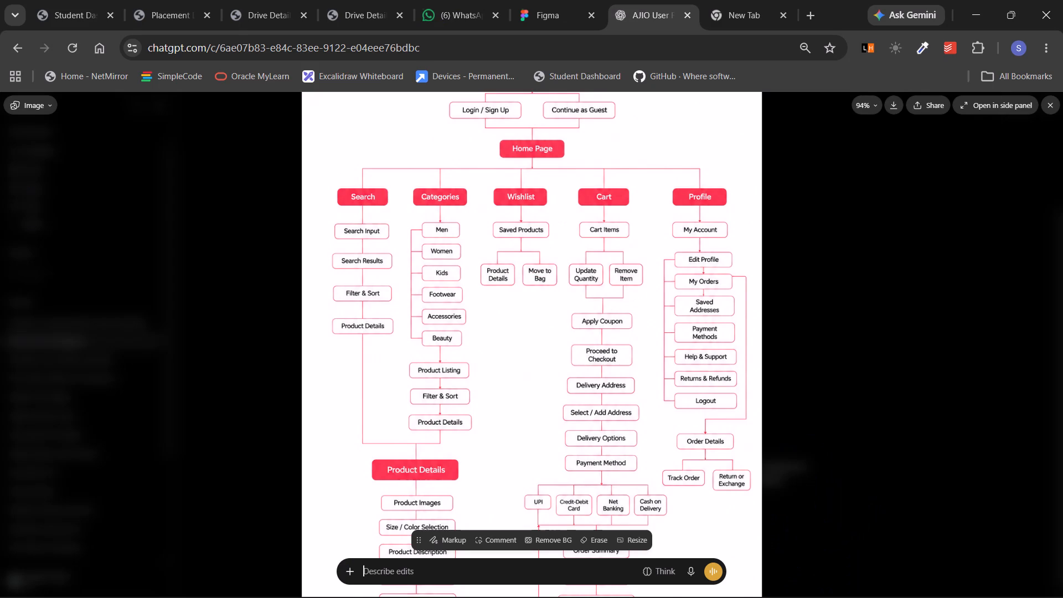
pyautogui.click(538, 285)
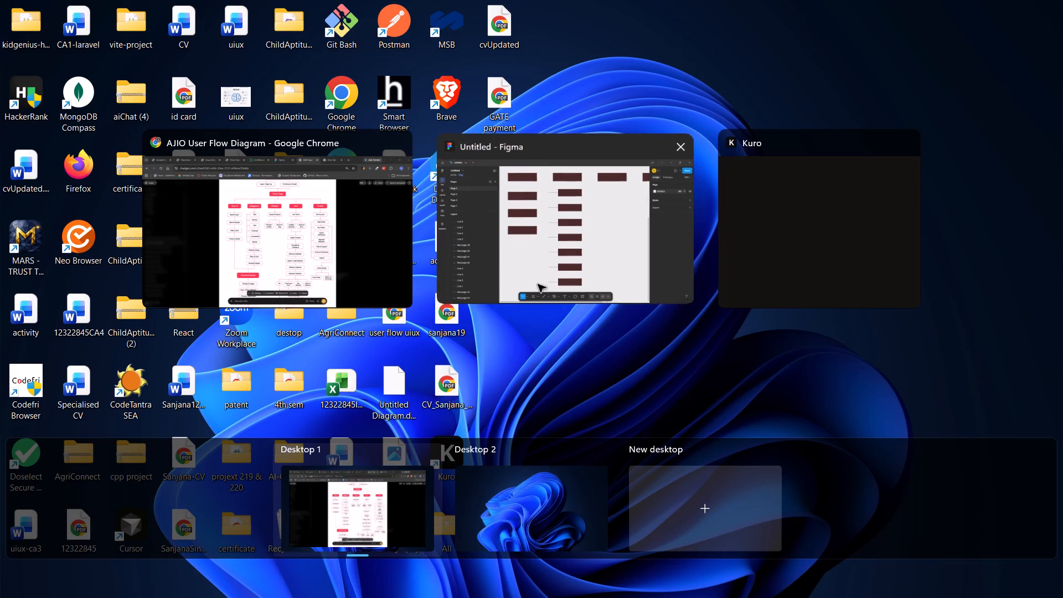
pyautogui.scroll(-2, 533, 264)
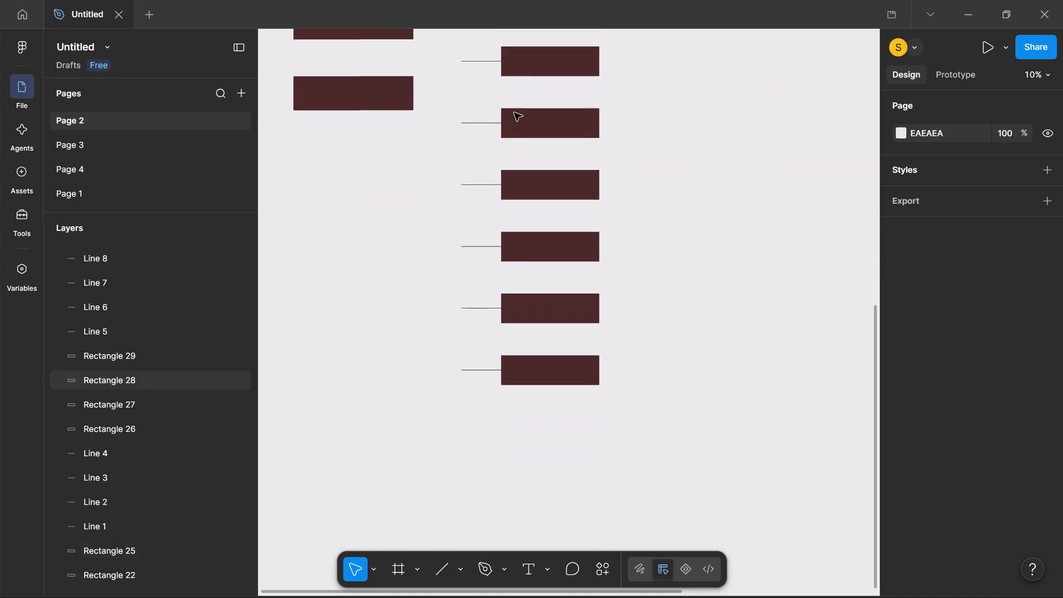
pyautogui.scroll(2, 525, 163)
pyautogui.scroll(1, 538, 330)
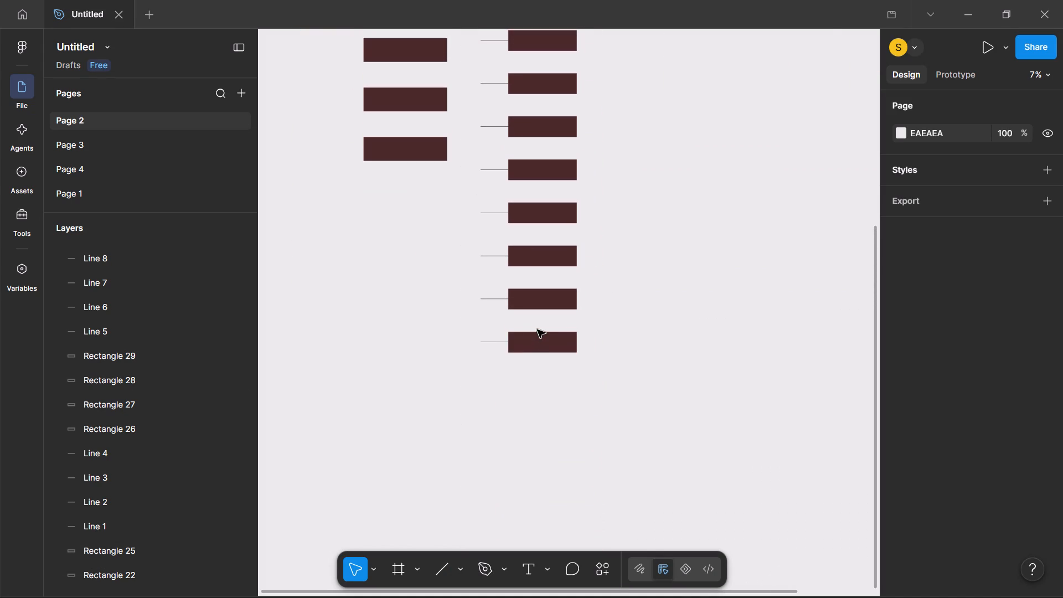
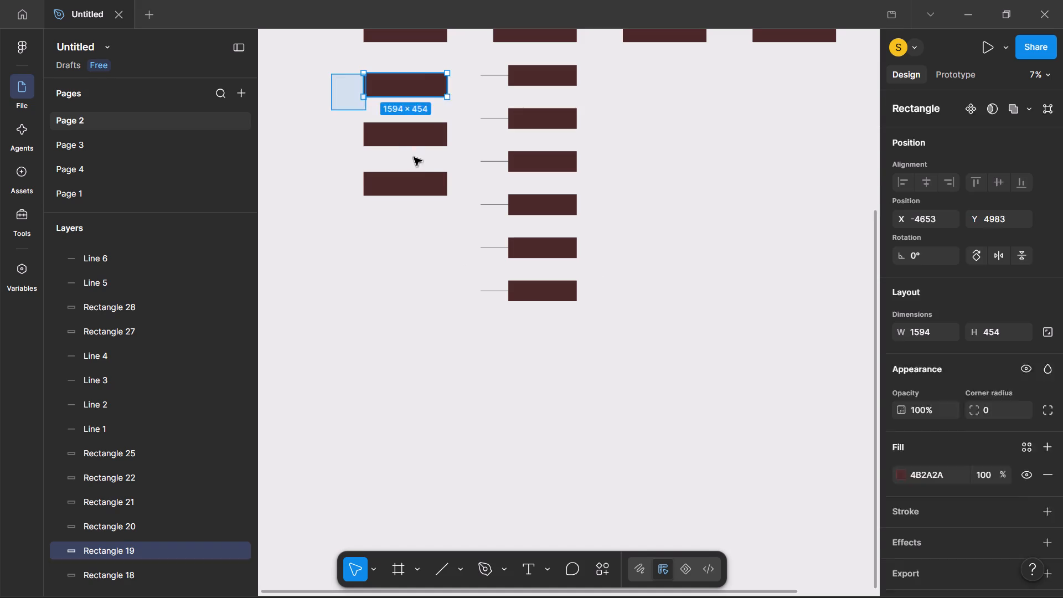
# Duplicate the three wide rectangles of the first column in place.
pyautogui.moveTo(414, 158); pyautogui.dragTo(448, 202)
pyautogui.hotkey('ctrl', 'c')
pyautogui.hotkey('ctrl', 'v')
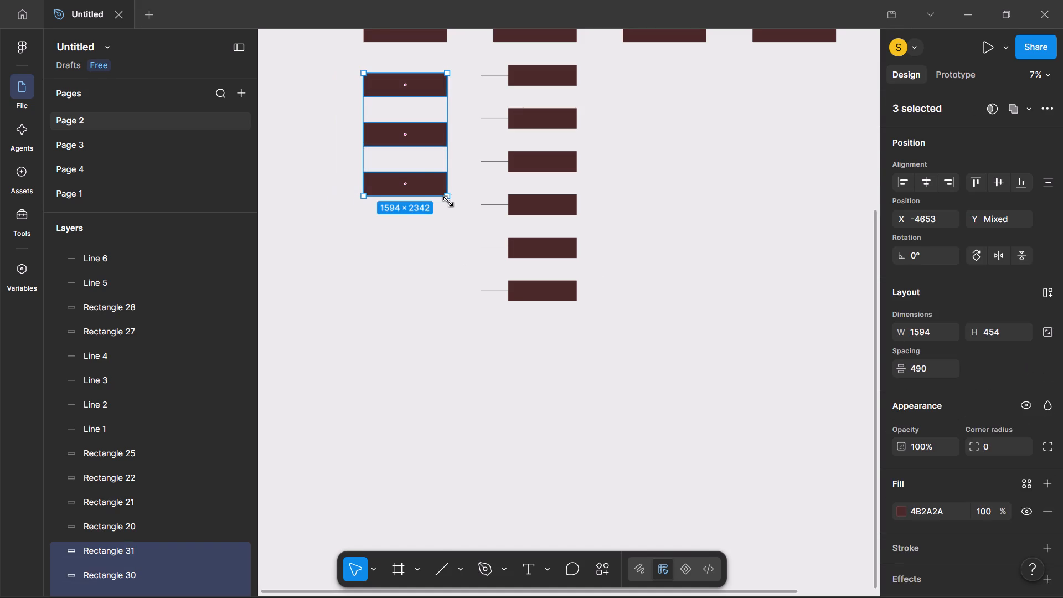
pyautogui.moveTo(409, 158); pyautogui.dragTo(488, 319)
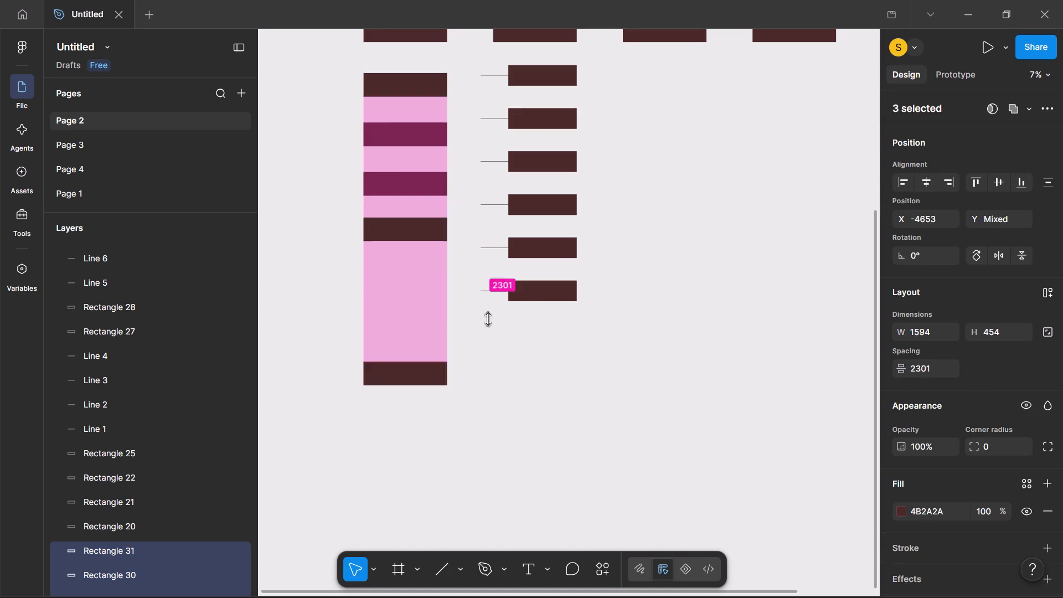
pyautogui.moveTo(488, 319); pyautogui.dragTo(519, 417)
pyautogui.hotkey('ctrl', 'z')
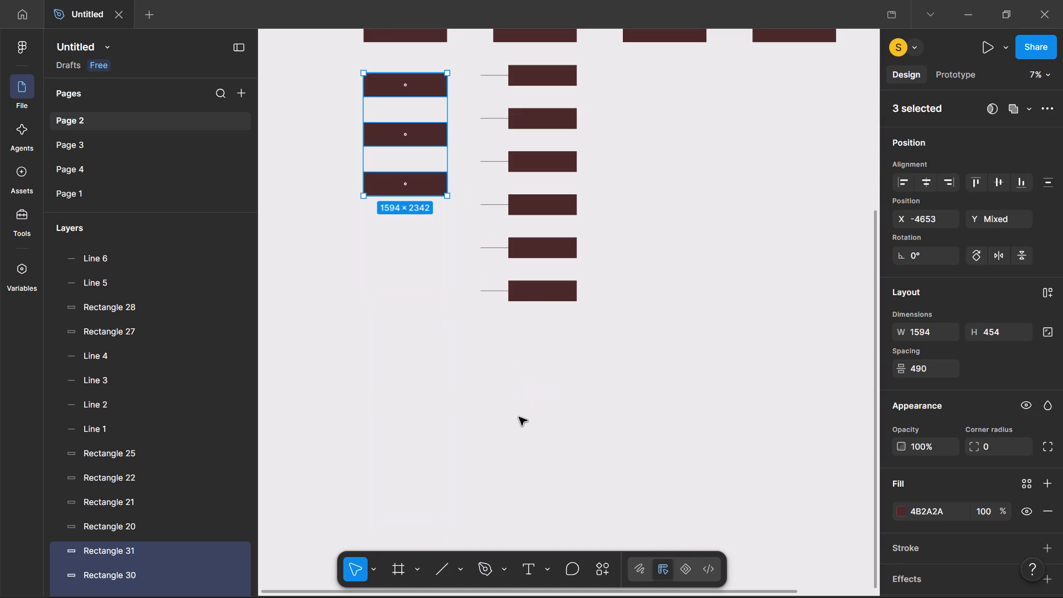
# Move the three duplicated rectangles beneath the column of six line-joined rectangles, leaving a vertical gap of about 438 below its lowest one.
pyautogui.moveTo(430, 162); pyautogui.dragTo(563, 412)
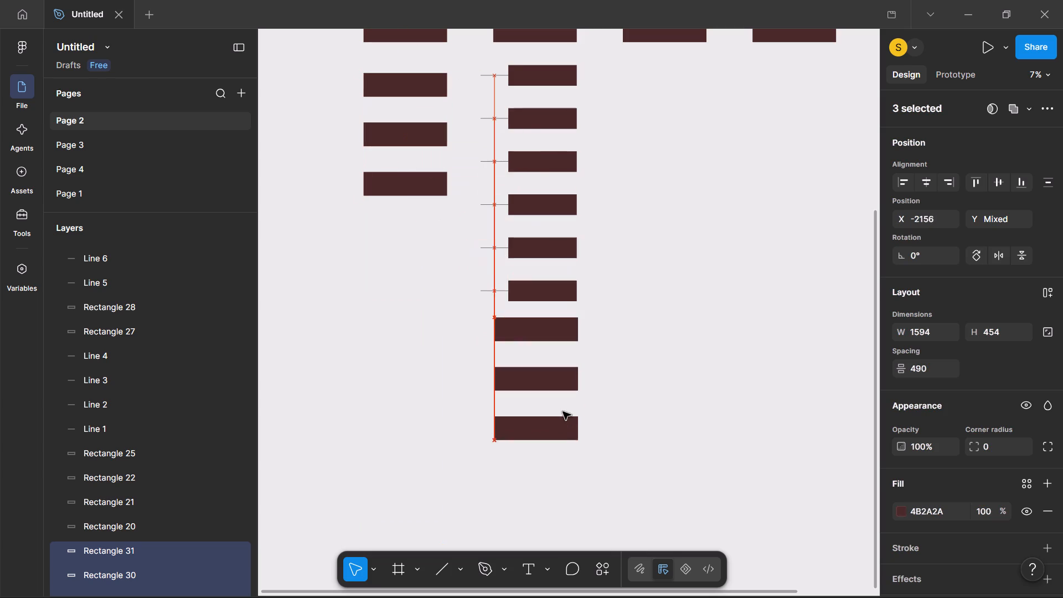
pyautogui.moveTo(563, 412); pyautogui.dragTo(561, 416)
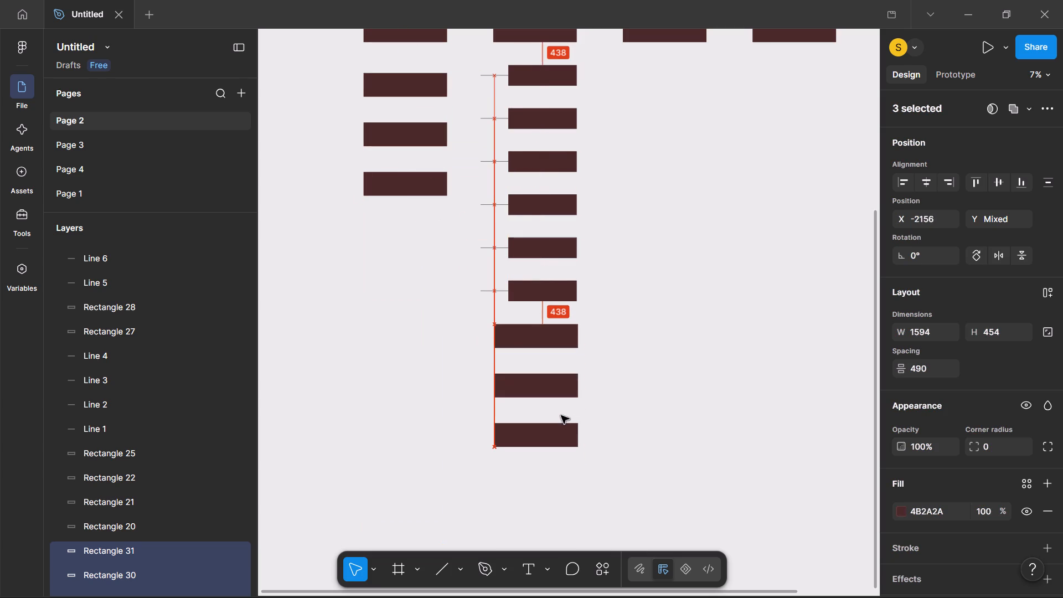
pyautogui.moveTo(561, 416); pyautogui.dragTo(559, 416)
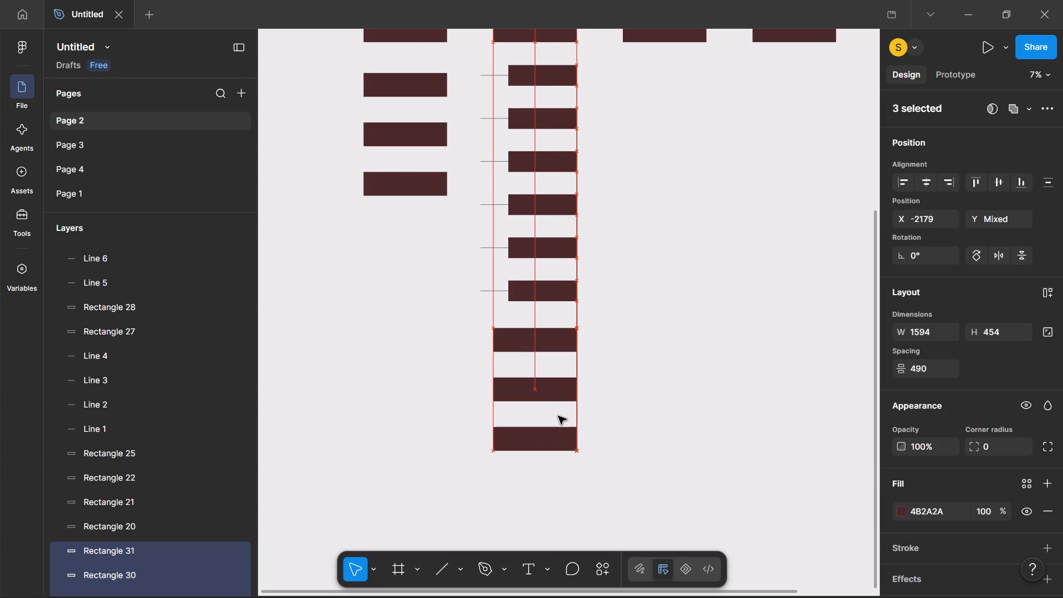
pyautogui.moveTo(559, 416); pyautogui.dragTo(553, 413)
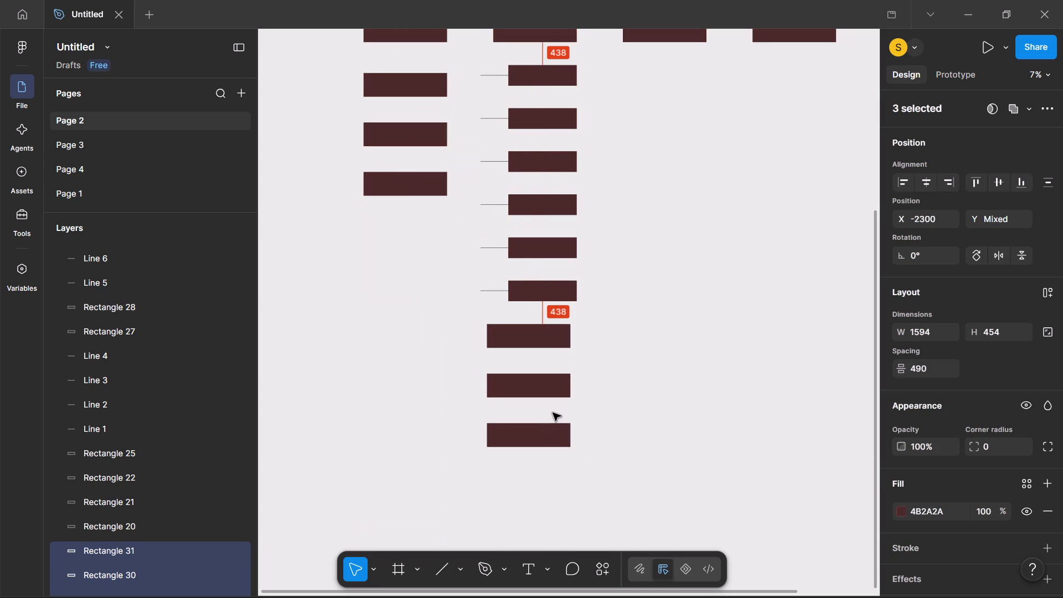
pyautogui.moveTo(553, 413); pyautogui.dragTo(556, 413)
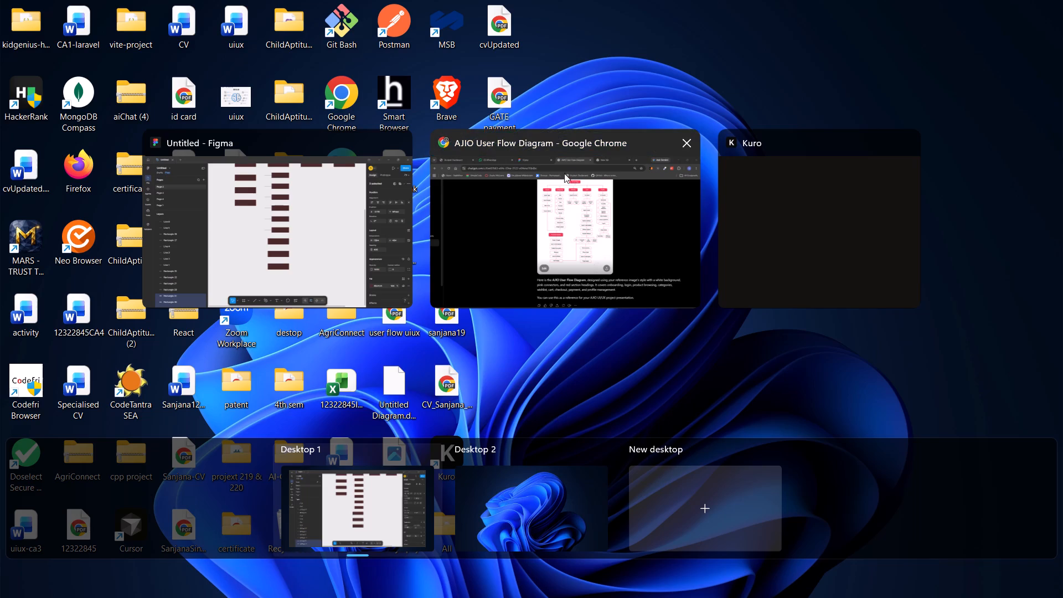
# Switch to Chrome to check the AJIO user flow reference diagram.
pyautogui.click(567, 169)
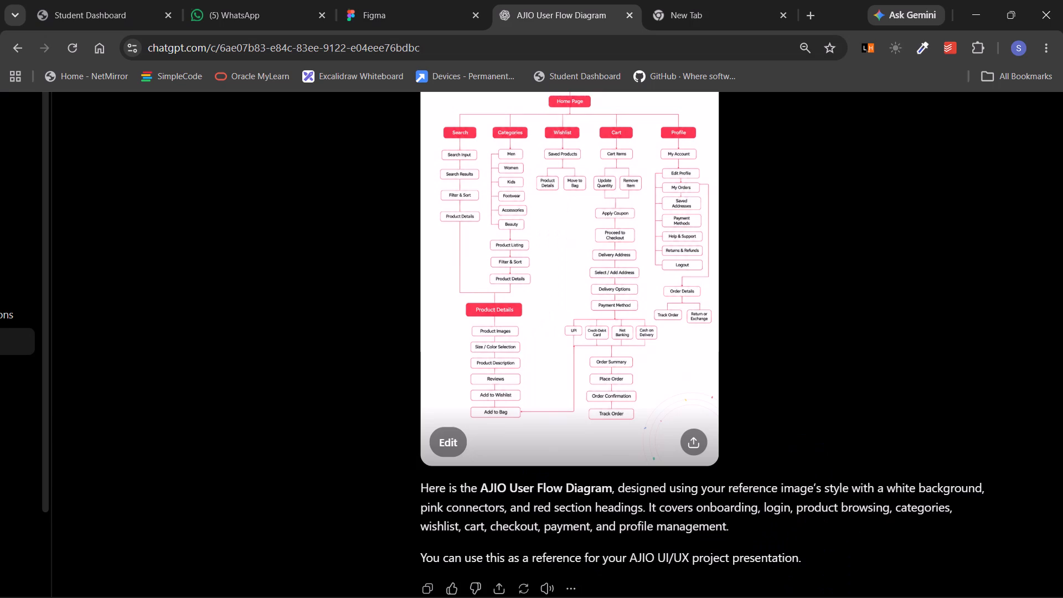
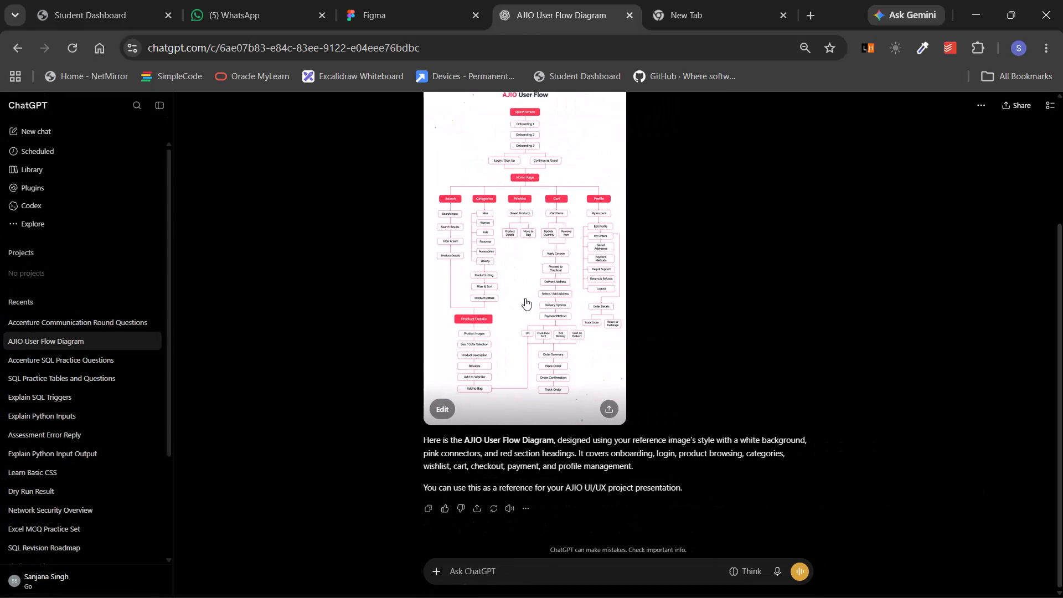
# Switch back to the Untitled Figma file containing the user flow rectangles.
pyautogui.click(620, 241)
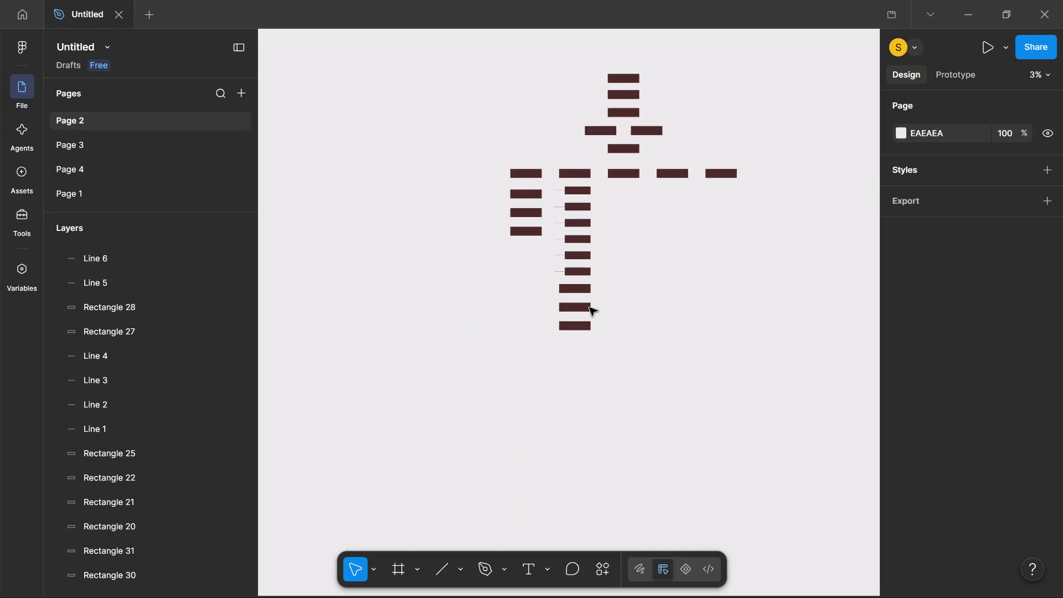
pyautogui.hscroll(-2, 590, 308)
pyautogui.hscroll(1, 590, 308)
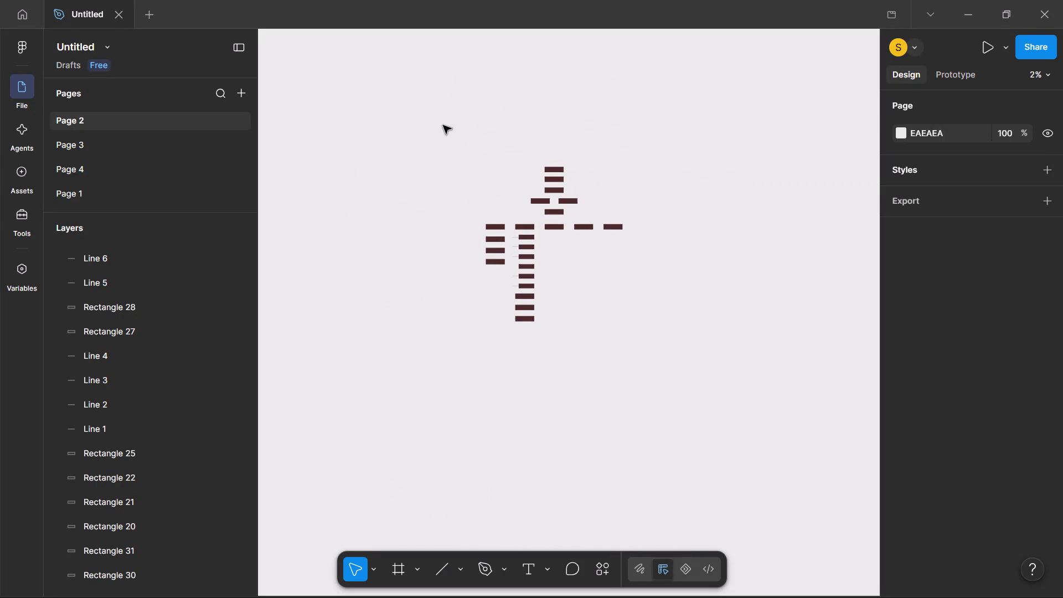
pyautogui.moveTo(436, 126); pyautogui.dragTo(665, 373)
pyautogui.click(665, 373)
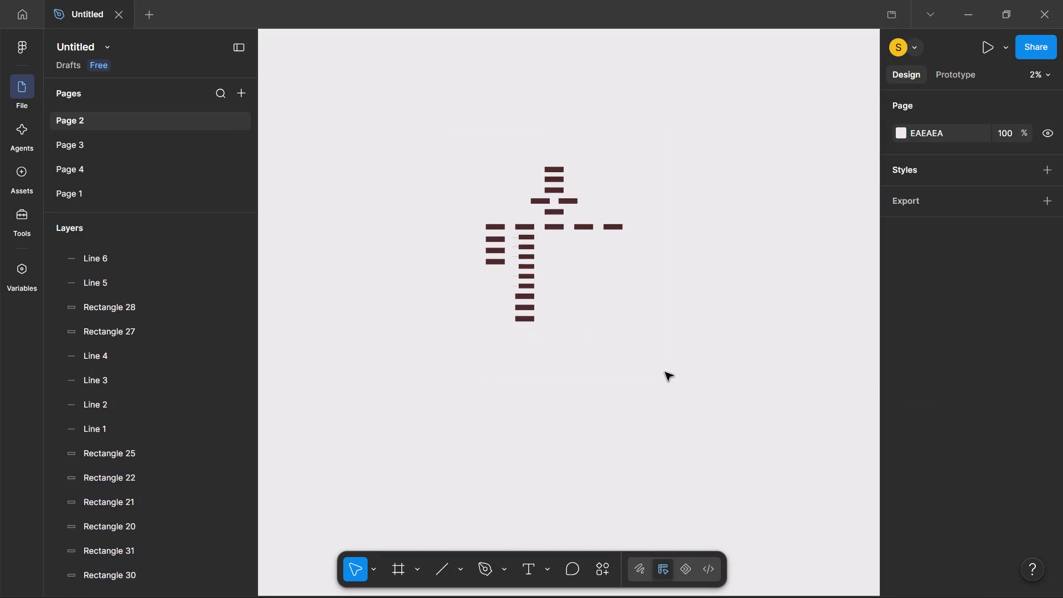